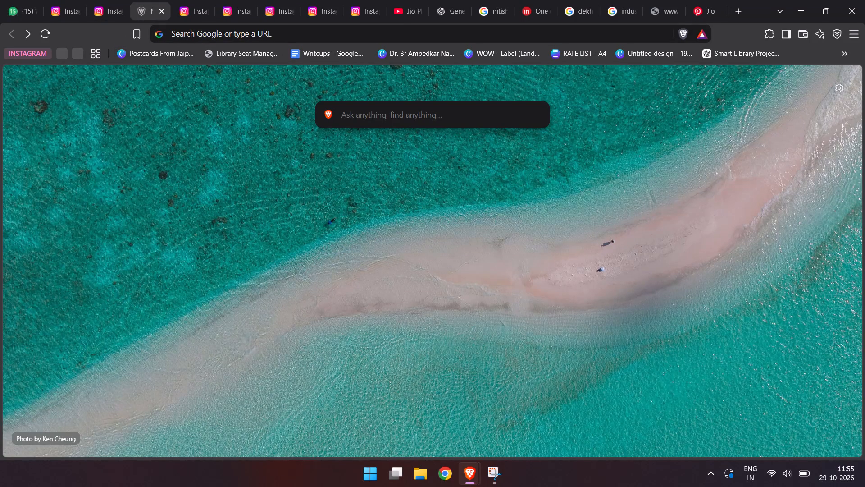
Open the ZARA DEKHO design in Canva.
click(524, 41)
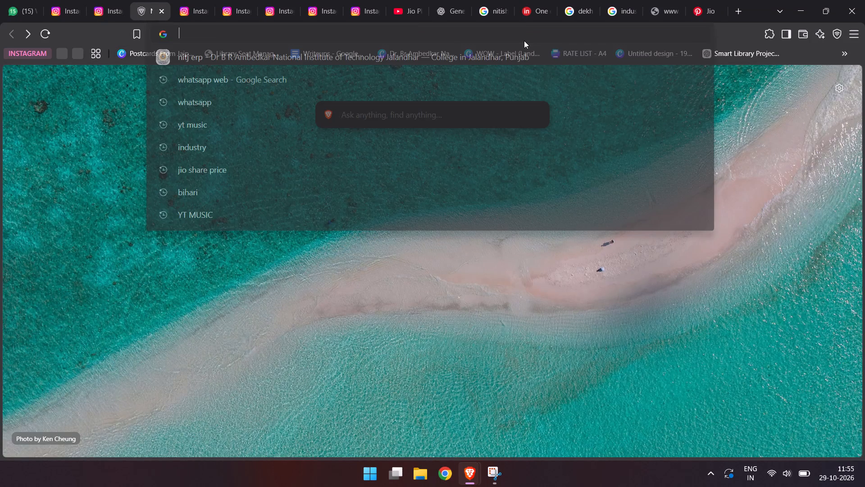
text(ZA)
key(Down)
key(Return)
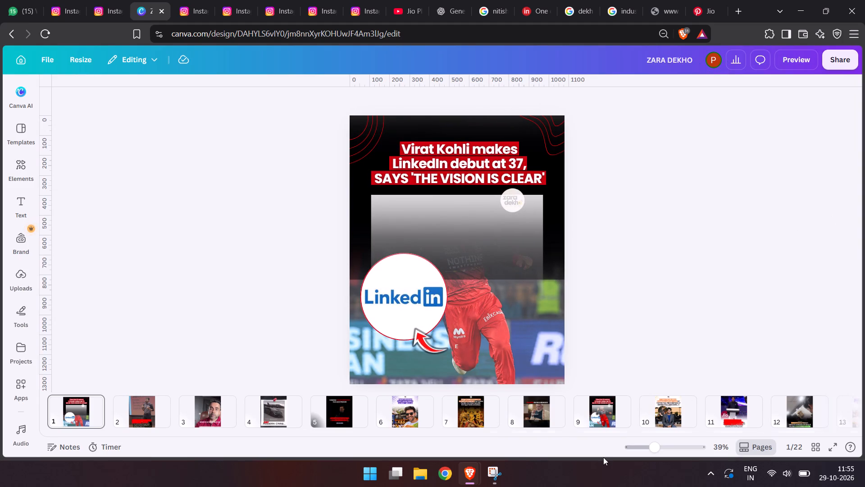
Go to page 22, the Jio and NSE event video page, keeping the page order as it is.
drag(456, 432, 591, 424)
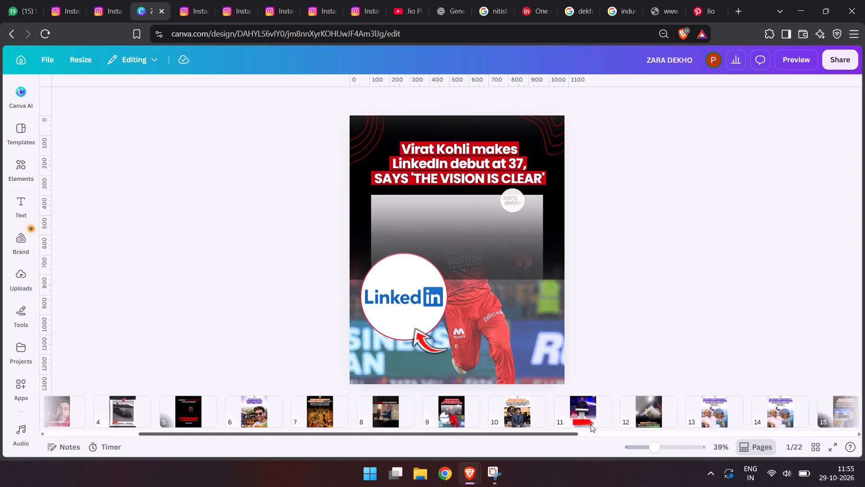
drag(591, 424, 810, 426)
click(810, 426)
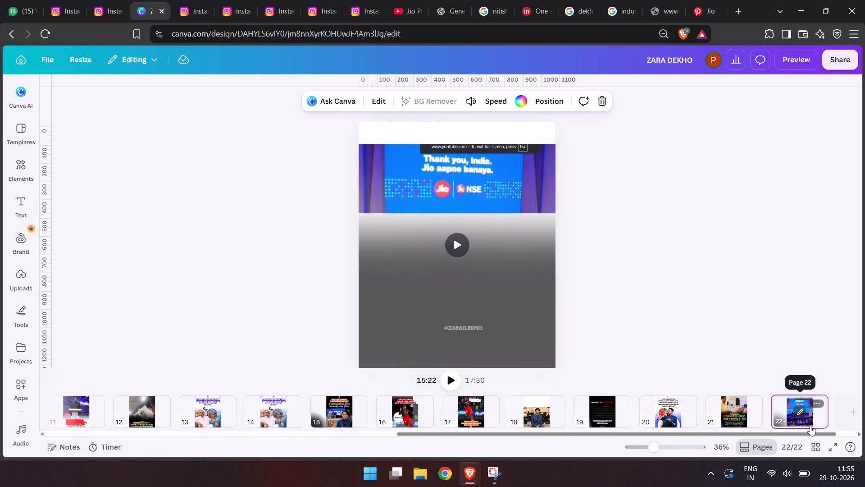
drag(739, 429, 776, 428)
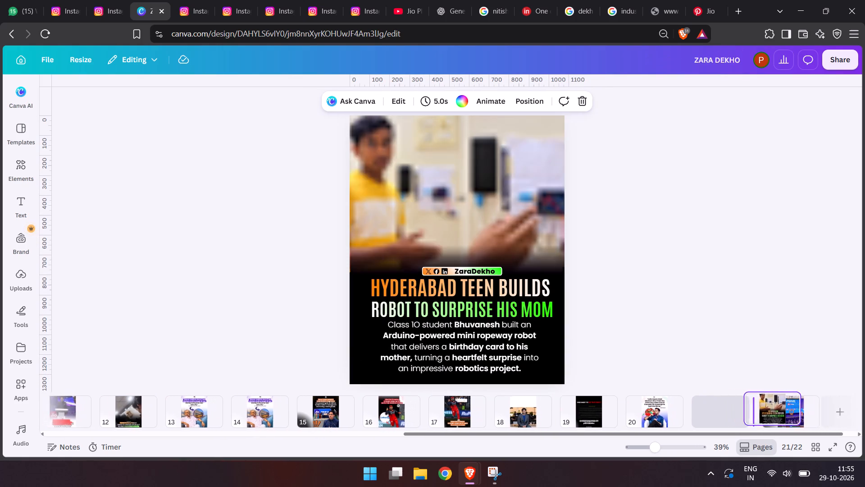
drag(776, 428, 742, 423)
click(781, 415)
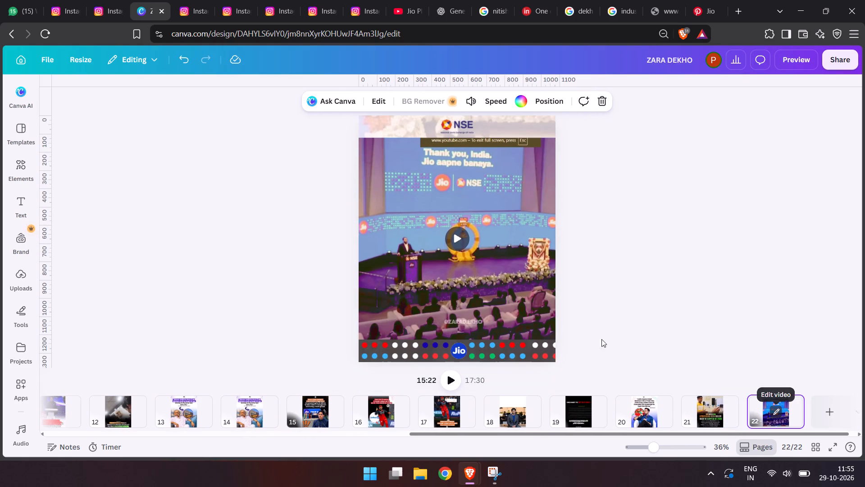
Play the event video on page 22 and dismiss the phone message notification.
click(458, 239)
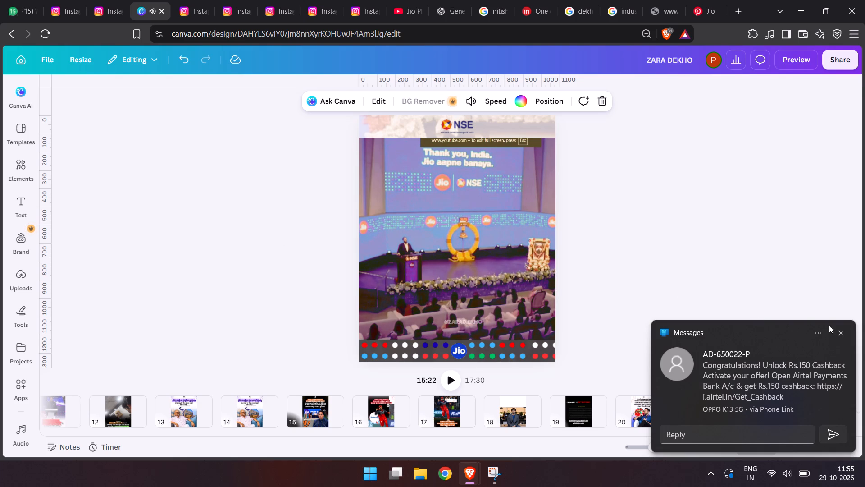
click(839, 333)
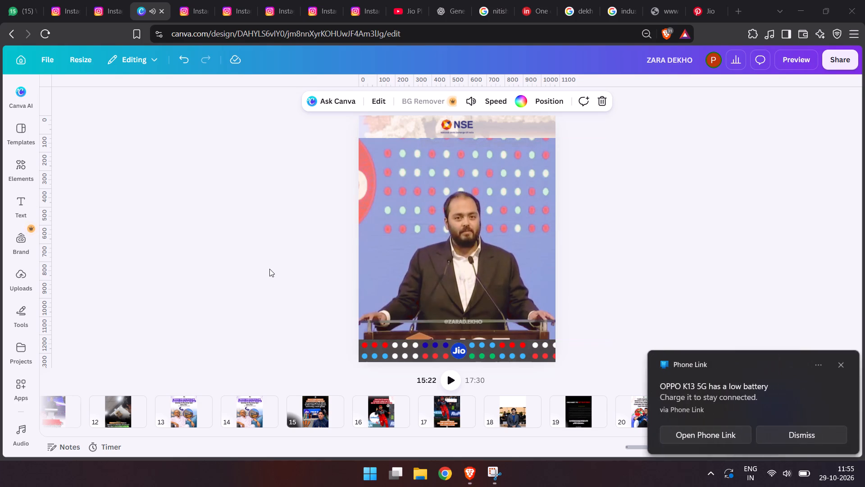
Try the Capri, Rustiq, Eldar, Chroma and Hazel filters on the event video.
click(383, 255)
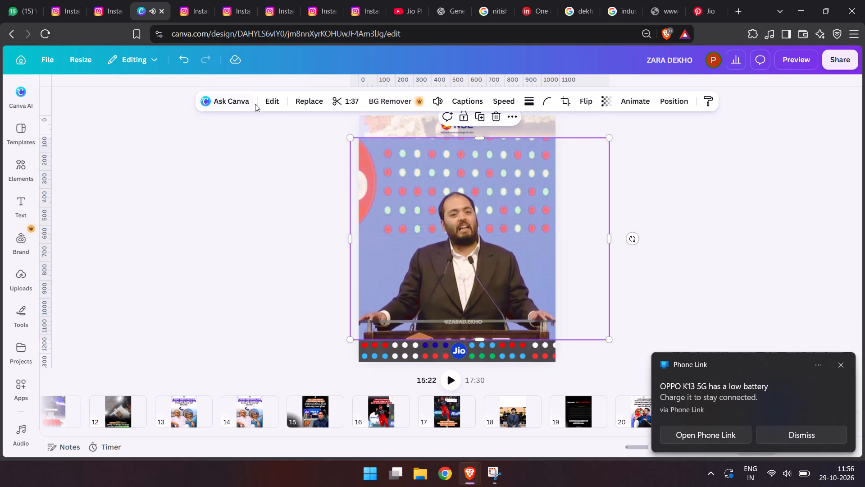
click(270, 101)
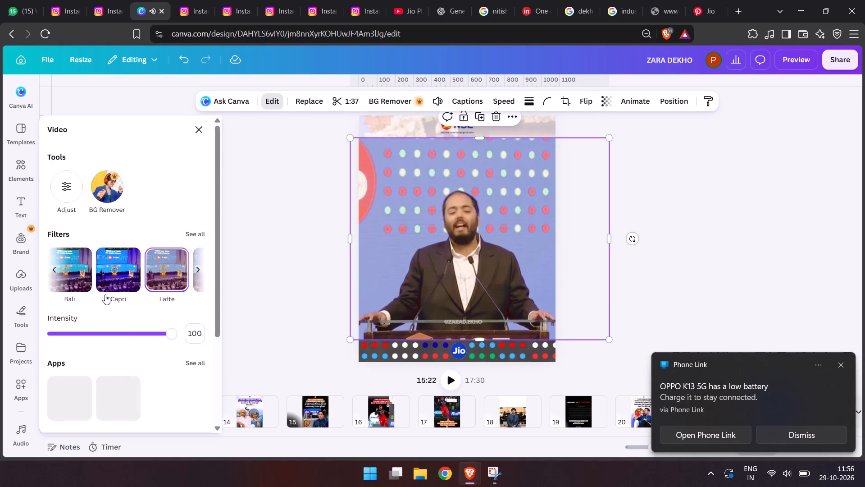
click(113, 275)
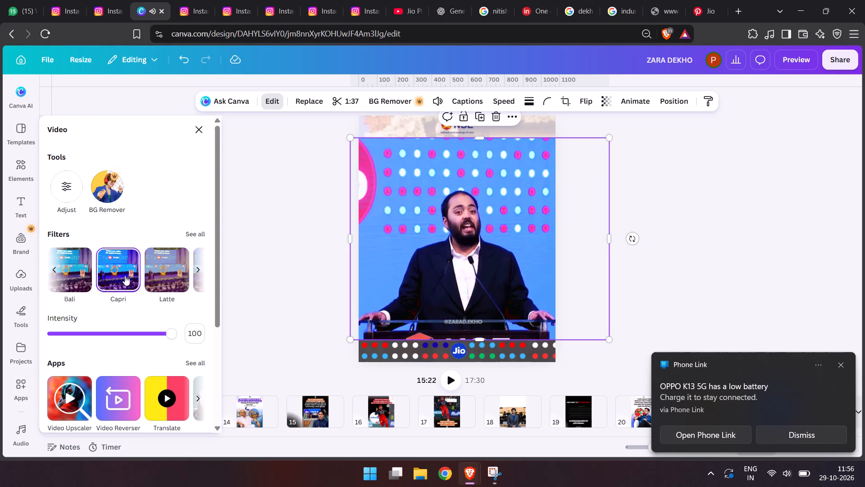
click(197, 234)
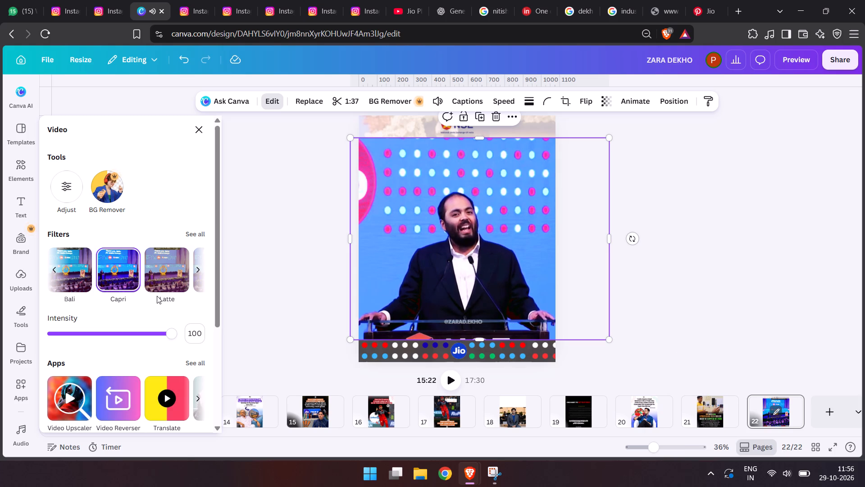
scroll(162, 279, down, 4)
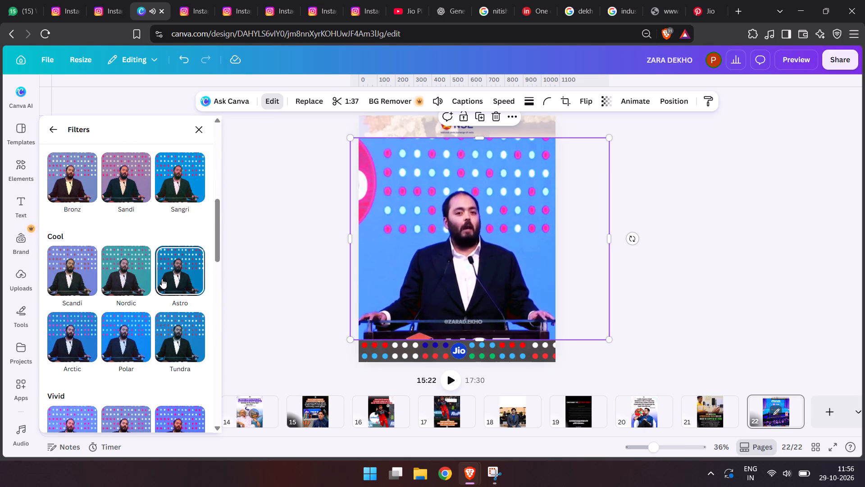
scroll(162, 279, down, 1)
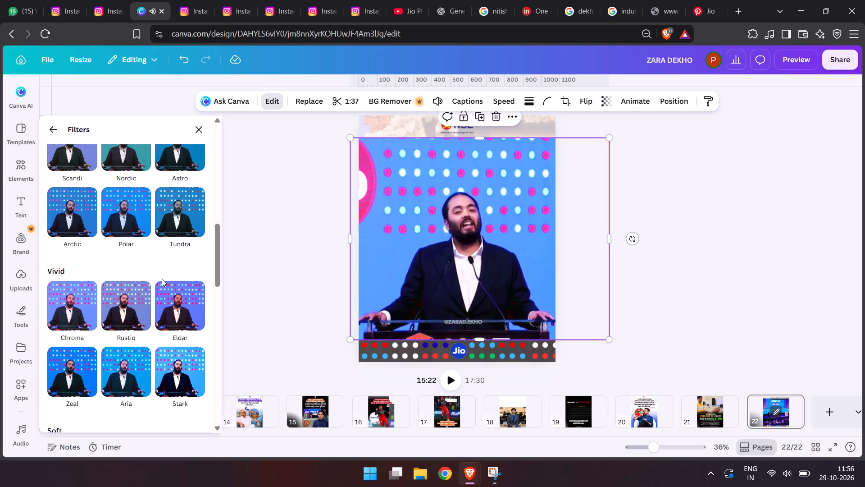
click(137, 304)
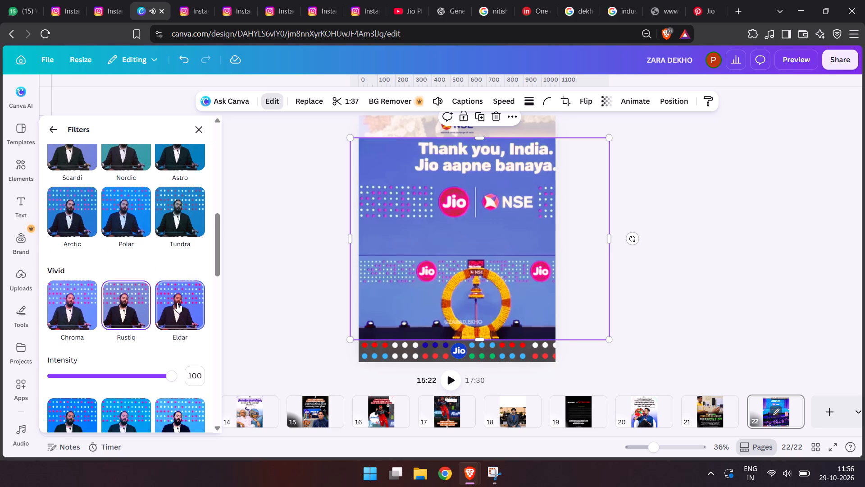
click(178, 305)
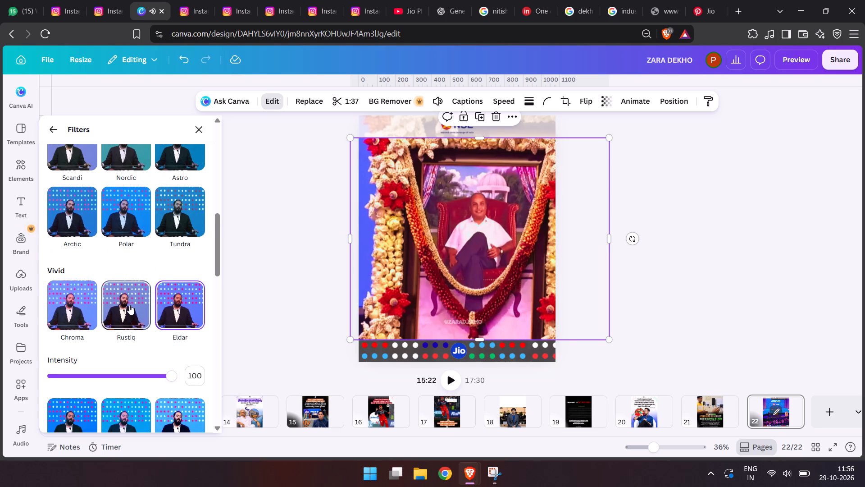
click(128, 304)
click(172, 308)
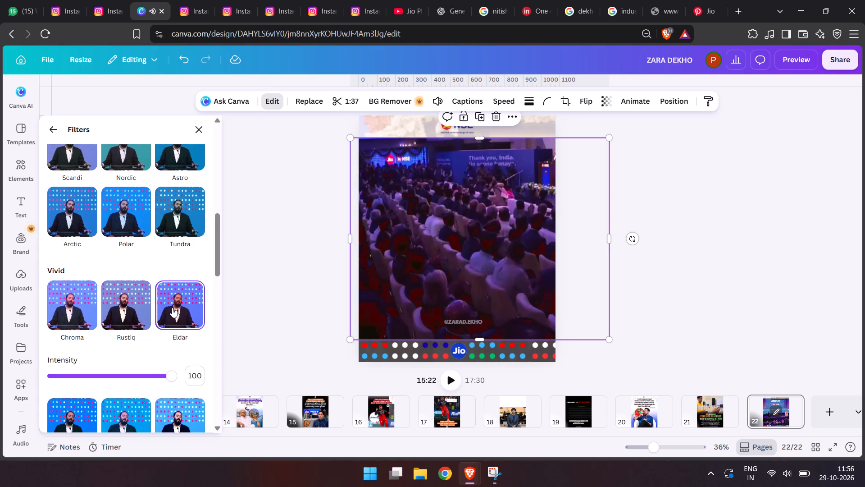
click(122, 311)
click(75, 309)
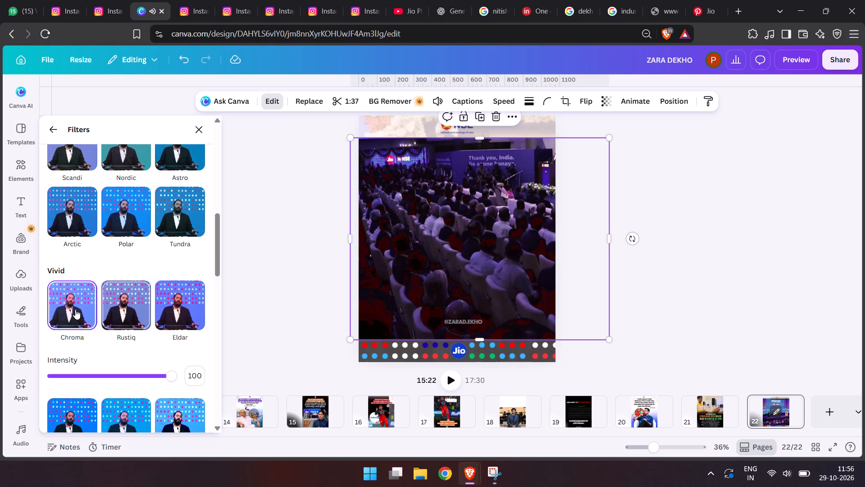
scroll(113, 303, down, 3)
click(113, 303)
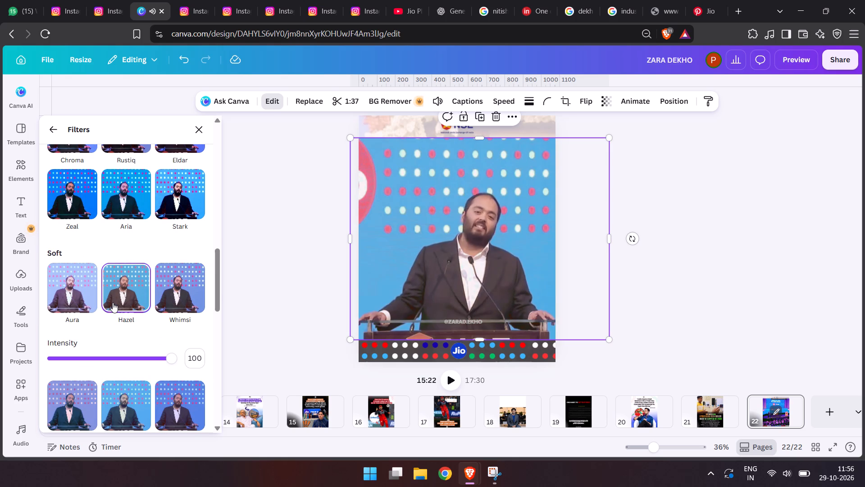
Apply the Whimsi filter from the Soft group to the event video and close the filter options.
click(170, 297)
scroll(169, 298, down, 2)
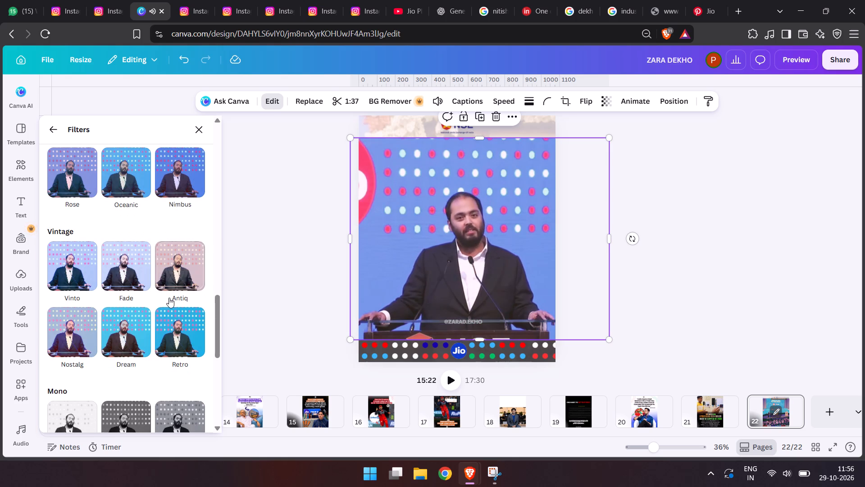
scroll(169, 298, down, 1)
click(718, 278)
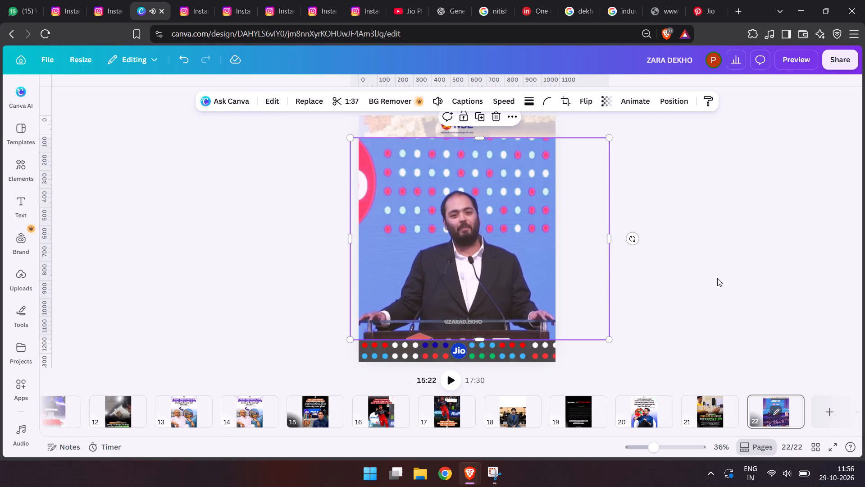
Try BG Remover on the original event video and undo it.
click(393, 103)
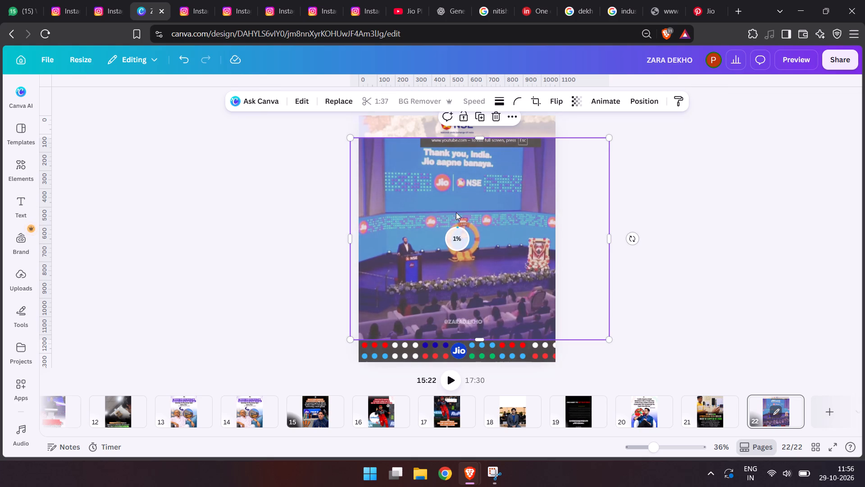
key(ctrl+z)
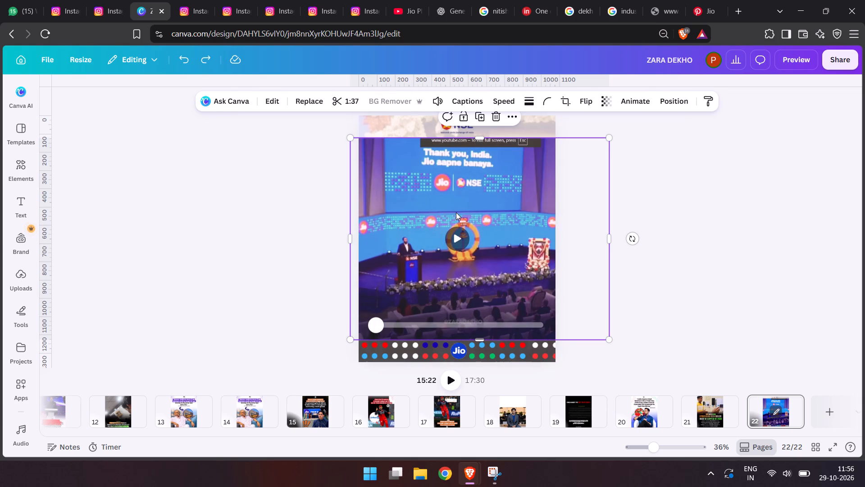
Duplicate the event video and align the copy exactly over the original.
key(ctrl+c)
key(ctrl+v)
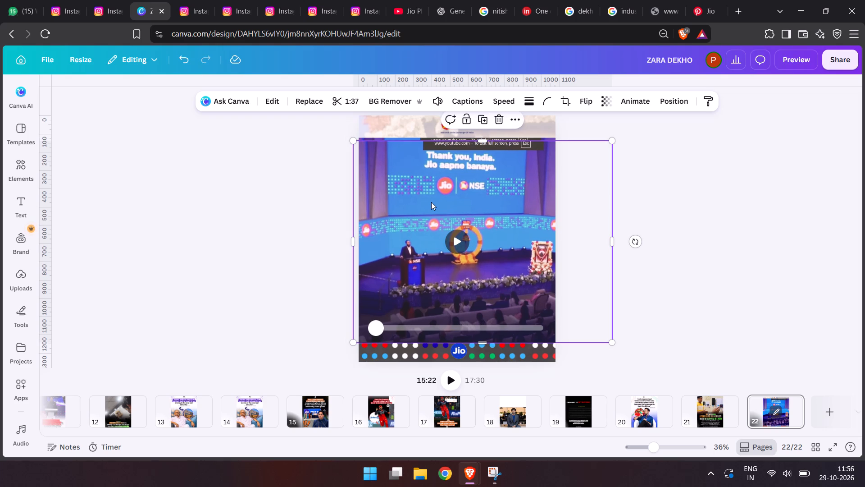
double_click(427, 205)
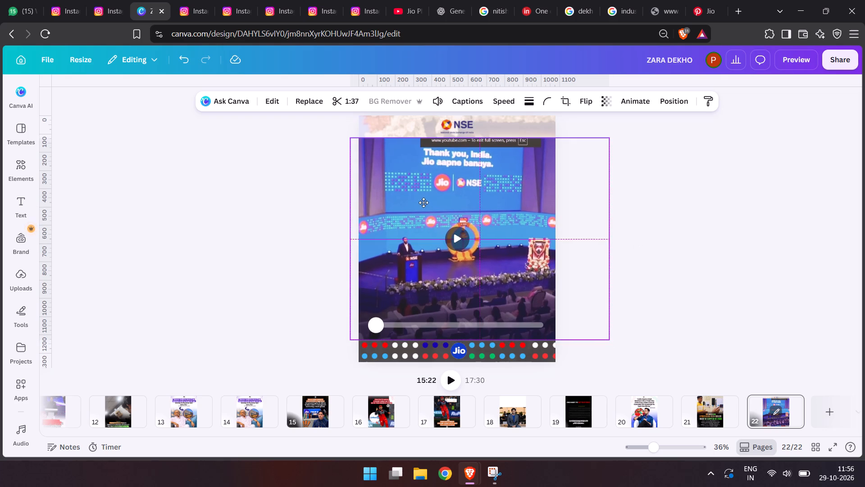
Remove the background from the duplicated event video.
click(380, 101)
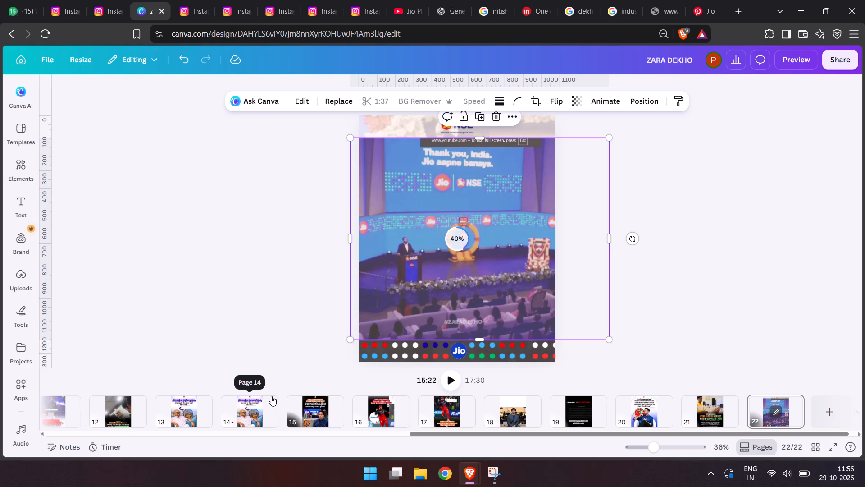
Set the transparency of the page's background image to 100.
click(384, 120)
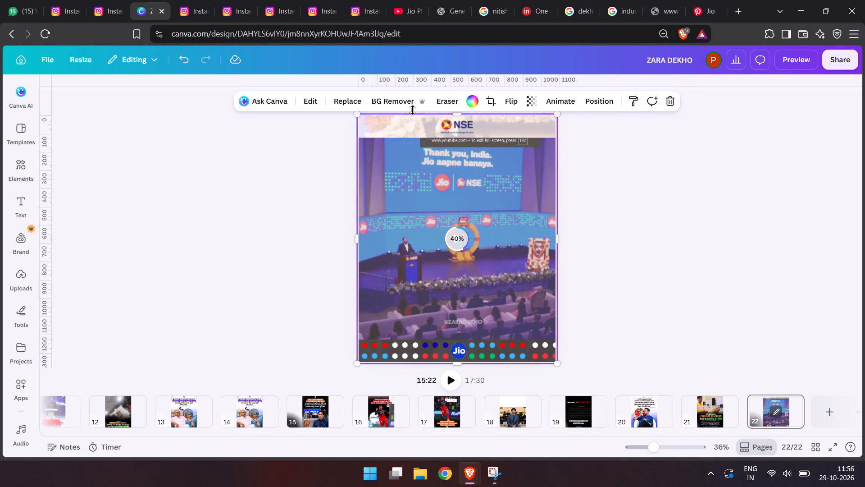
click(532, 96)
drag(527, 141, 603, 169)
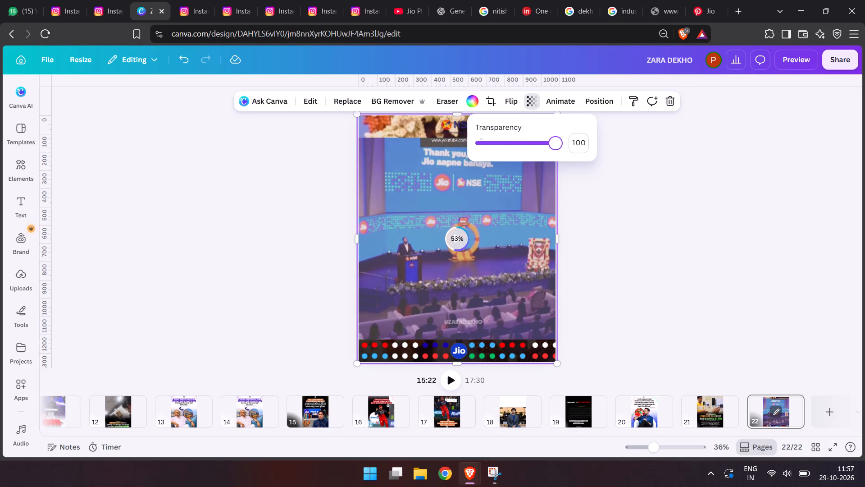
drag(603, 169, 616, 169)
double_click(656, 265)
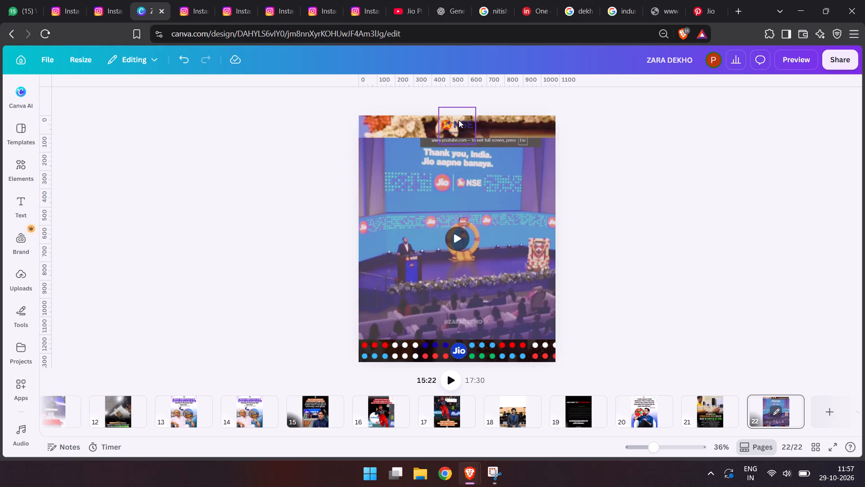
Move the NSE logo from the page's top centre to the upper-left corner of the event video.
drag(457, 123, 380, 144)
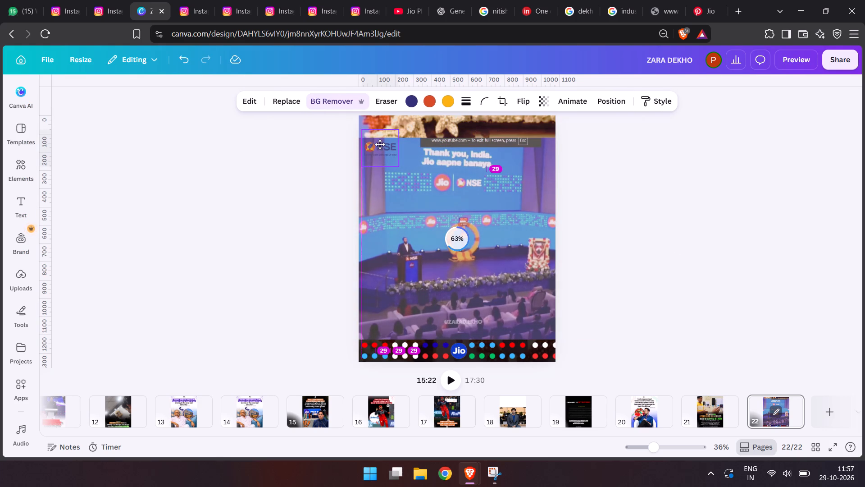
drag(380, 144, 379, 144)
click(319, 167)
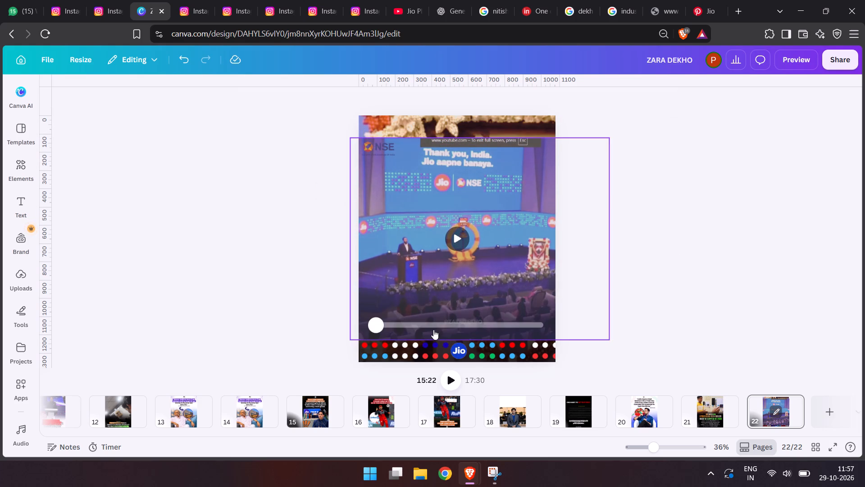
Move the Jio logo from the page's bottom strip to the upper-right corner of the event video.
drag(456, 349, 386, 177)
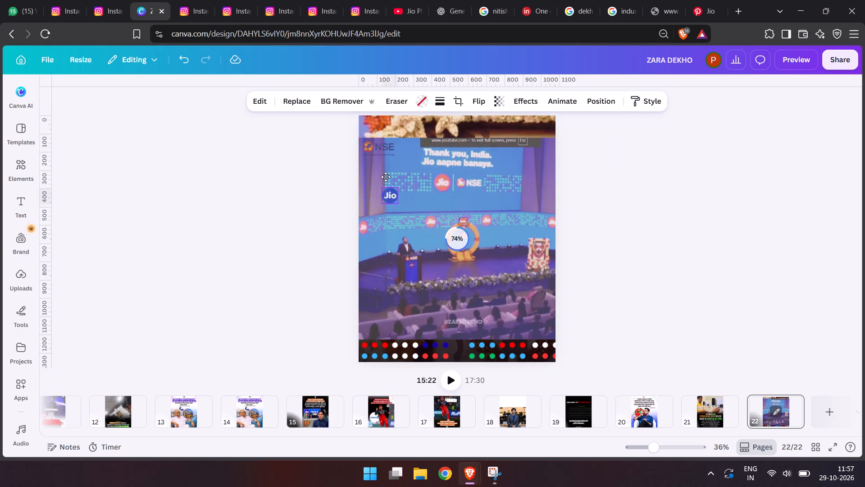
drag(386, 177, 543, 143)
drag(543, 143, 545, 144)
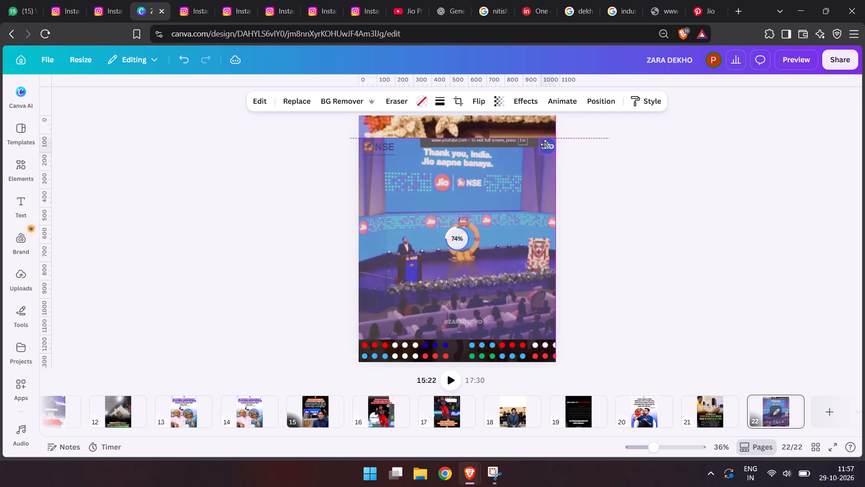
drag(545, 144, 542, 145)
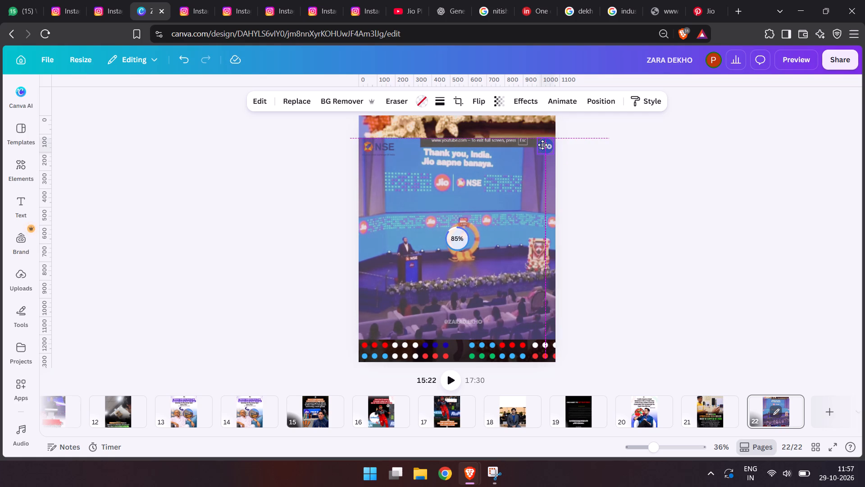
Fine-tune the Jio logo's placement at the upper-right corner of the event video.
drag(542, 145, 544, 145)
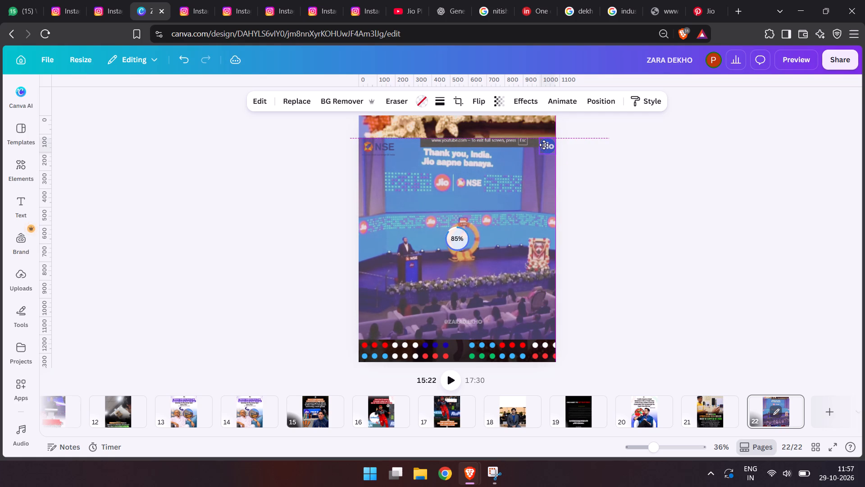
drag(544, 145, 542, 145)
click(655, 193)
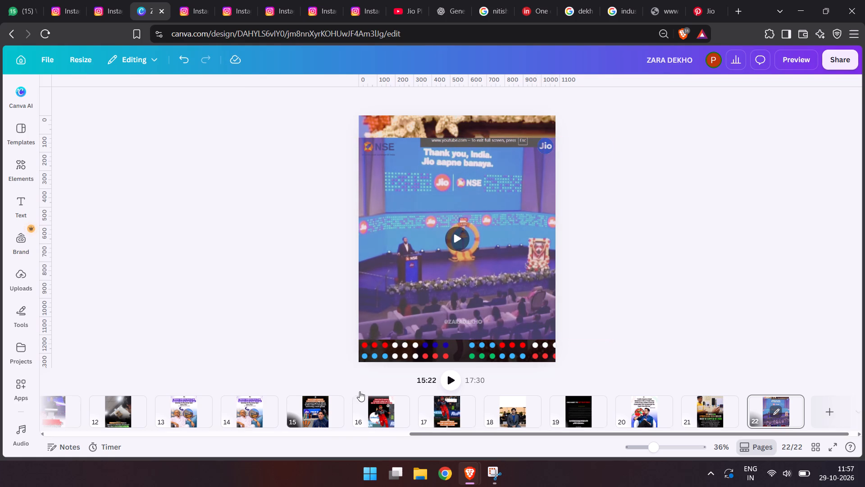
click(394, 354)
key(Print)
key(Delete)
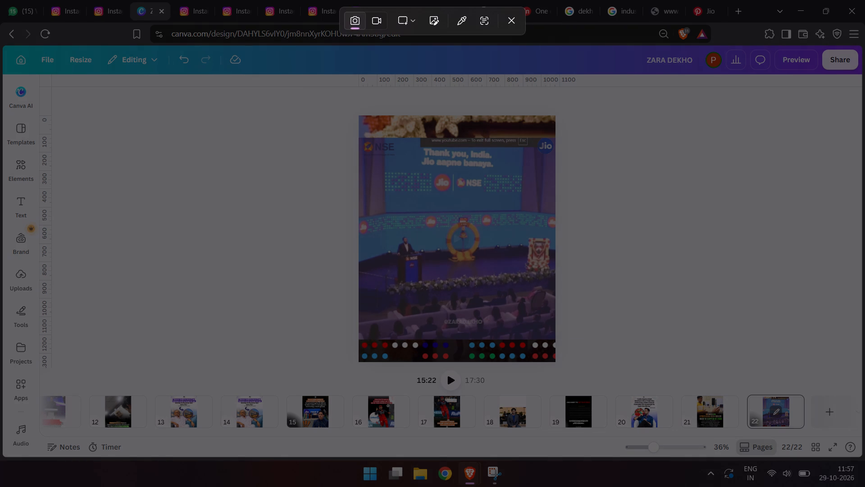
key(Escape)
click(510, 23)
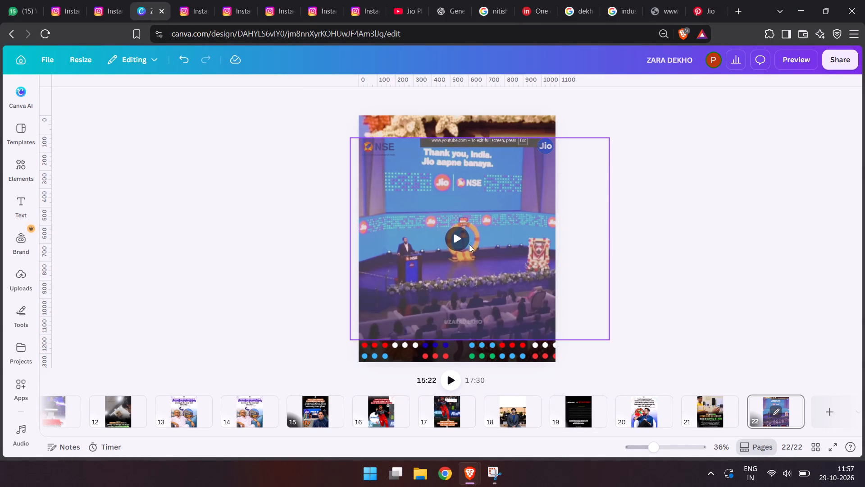
Examine the layer order of the elements on page 22, down to the page background.
click(451, 232)
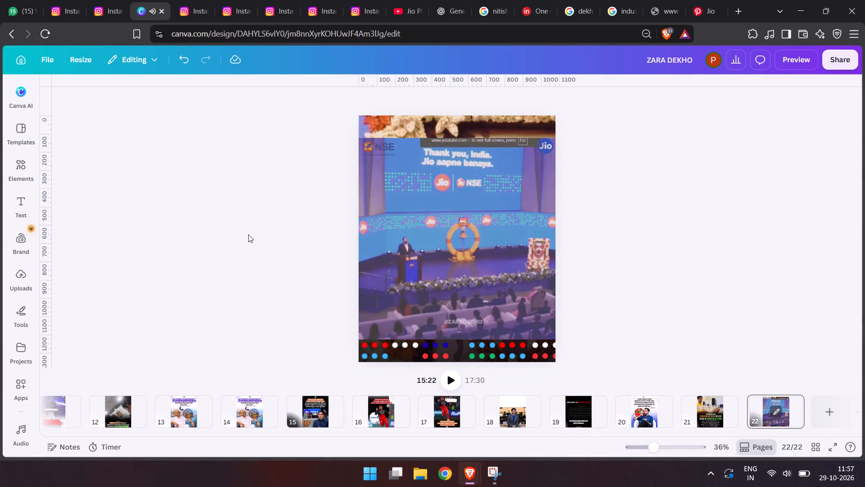
click(424, 249)
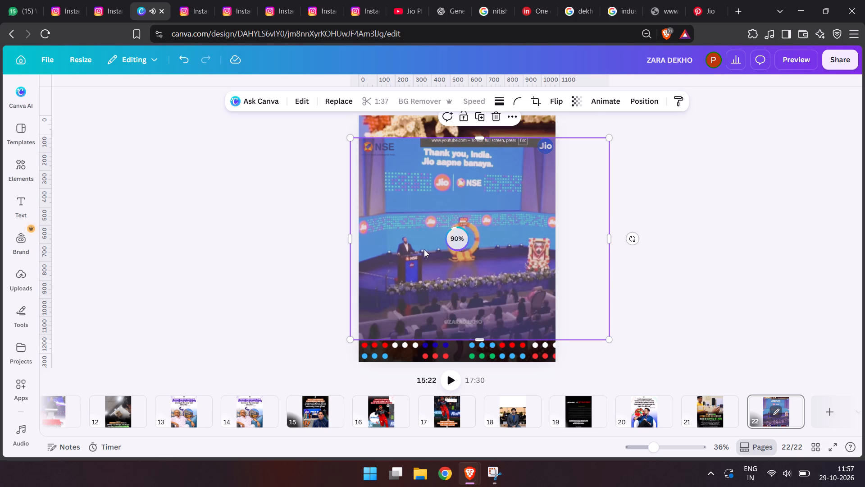
click(642, 109)
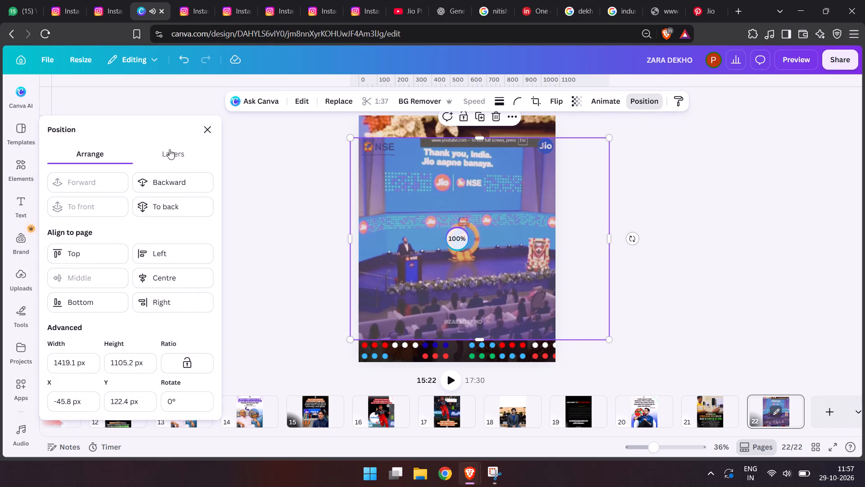
click(186, 155)
scroll(179, 207, down, 6)
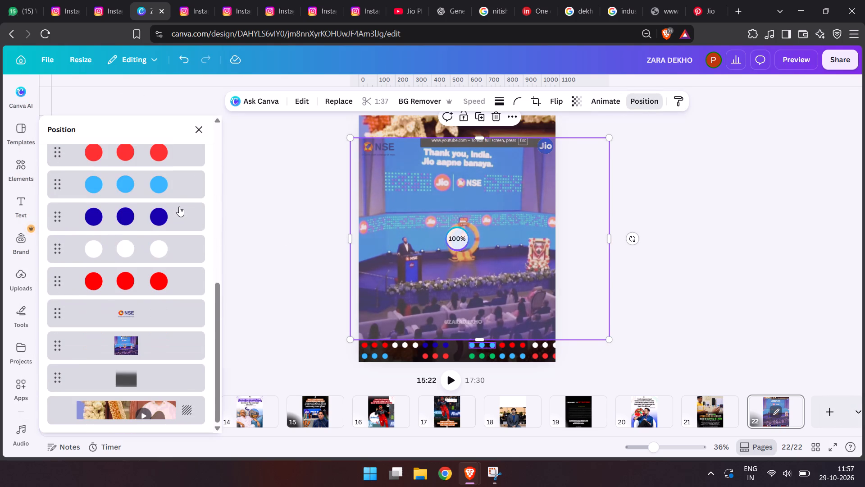
click(250, 257)
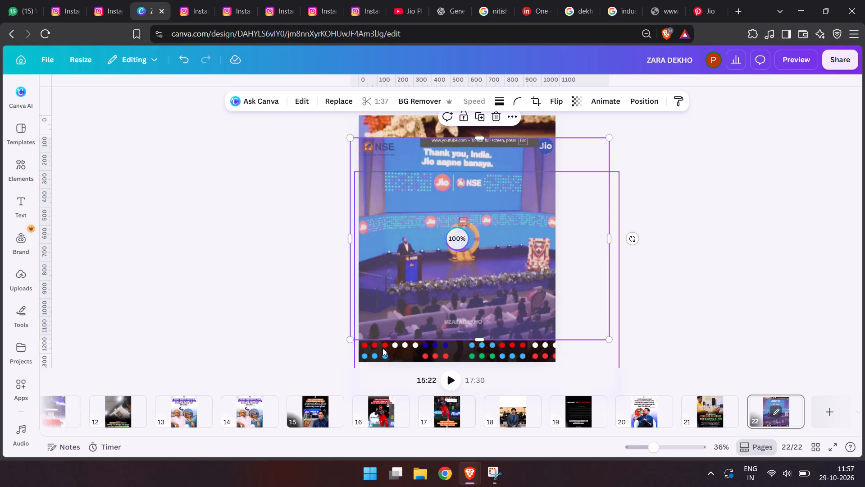
Delete the red, white, dark blue and light blue three-dot groups from the left half of the page's bottom strip.
click(382, 344)
key(Delete)
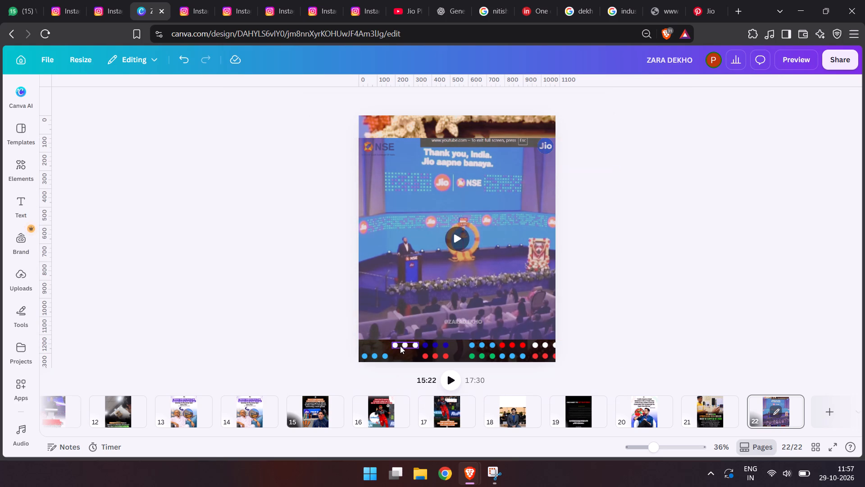
click(401, 345)
key(Delete)
click(431, 345)
key(Delete)
click(427, 357)
key(Delete)
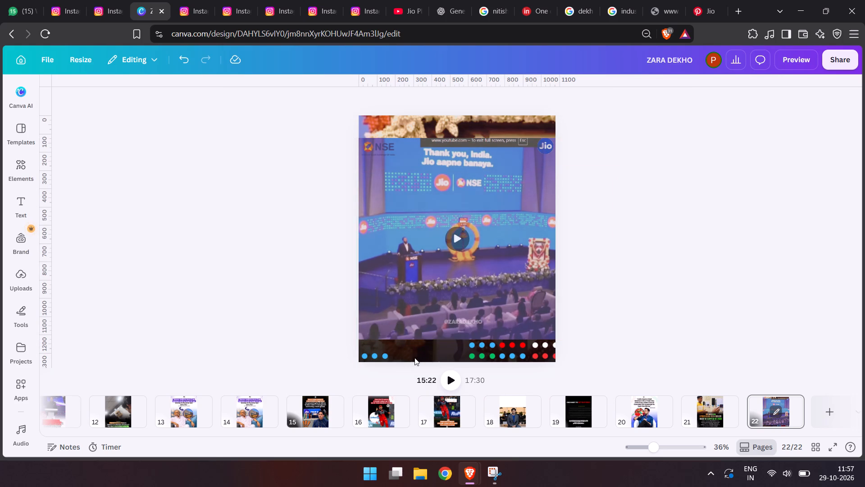
click(382, 354)
key(Delete)
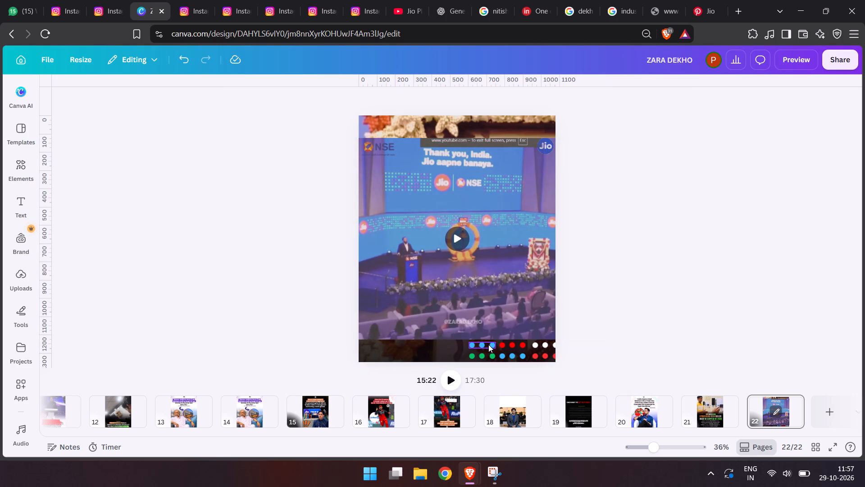
Delete the remaining light blue, red, white and green three-dot groups from the right half of the bottom strip.
click(488, 345)
key(Delete)
click(506, 346)
key(Delete)
click(543, 345)
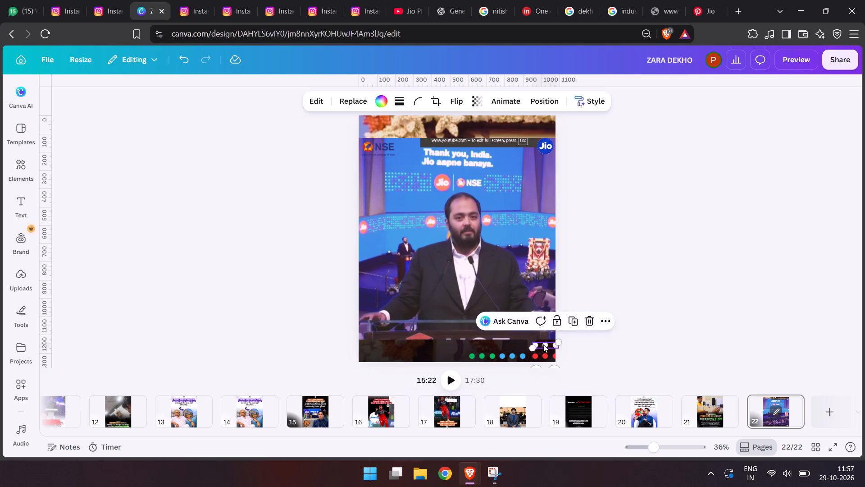
key(Delete)
click(507, 353)
key(Delete)
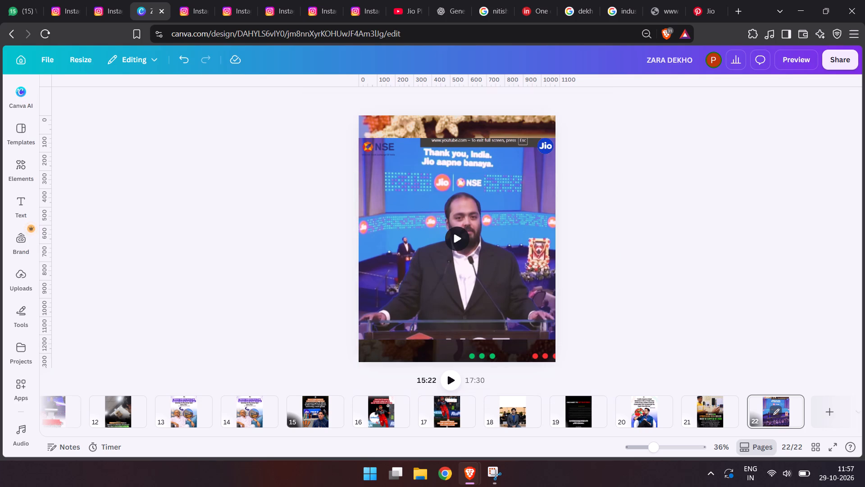
click(533, 353)
key(Delete)
click(478, 354)
key(Delete)
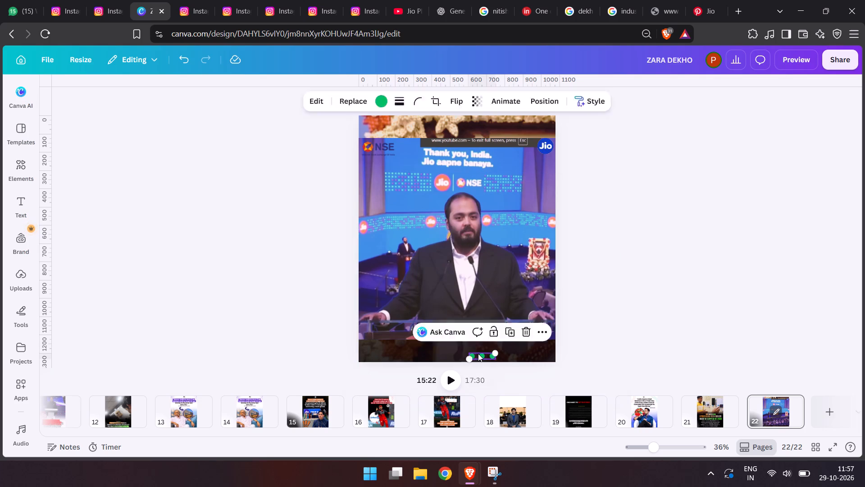
Play the event video on page 22 to check its footage with the repositioned logos.
click(456, 236)
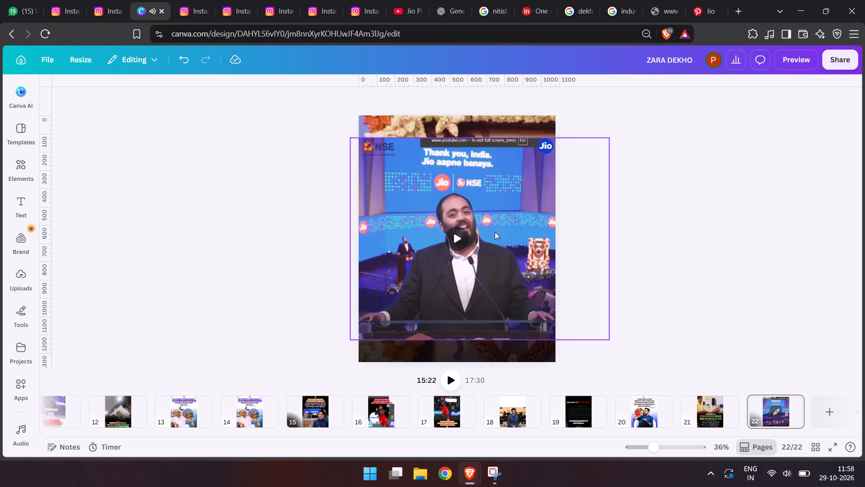
click(458, 236)
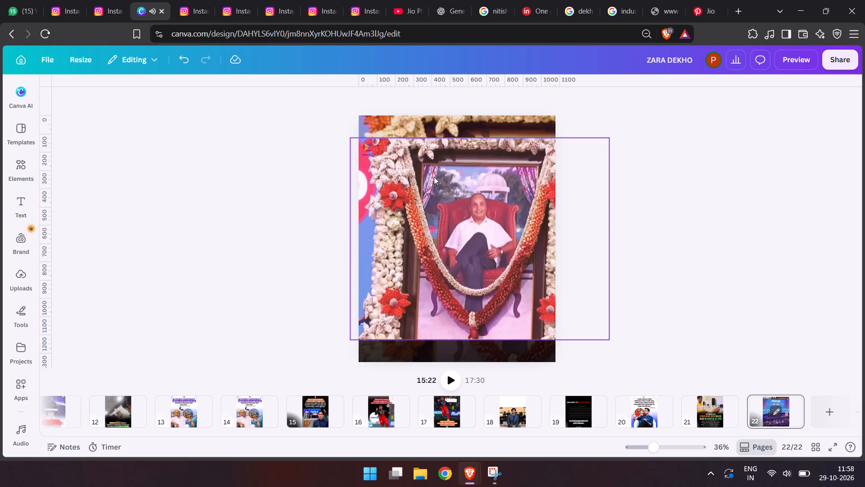
click(440, 173)
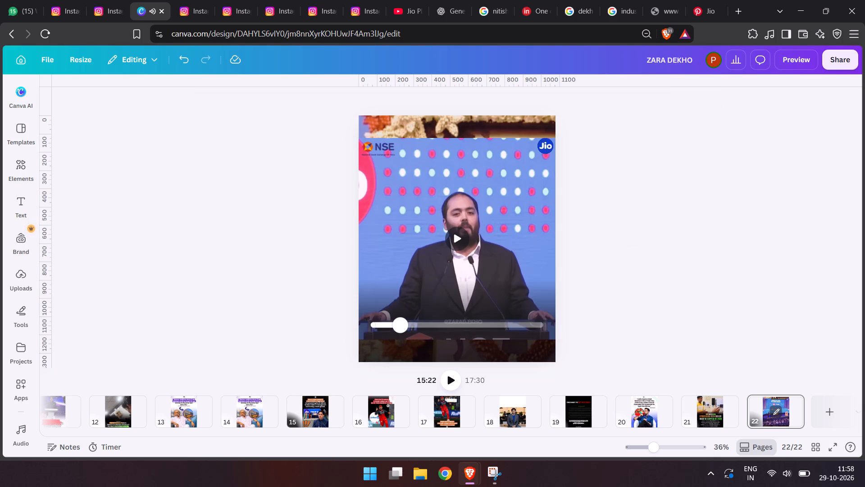
click(462, 228)
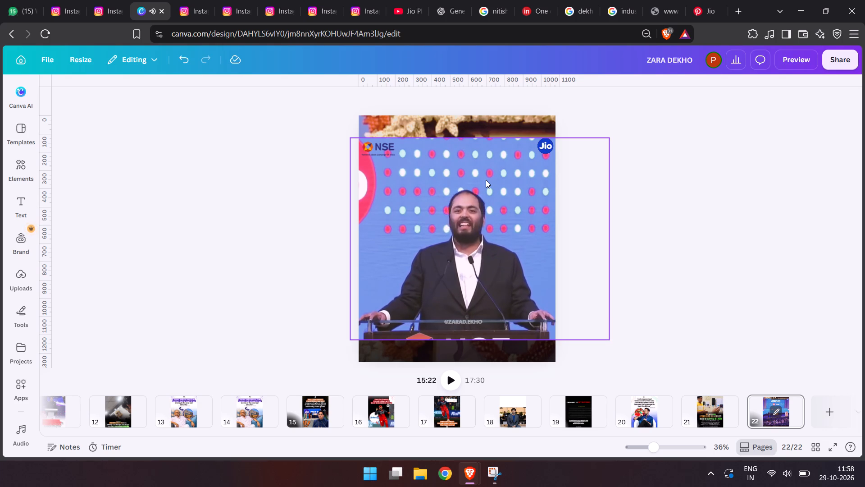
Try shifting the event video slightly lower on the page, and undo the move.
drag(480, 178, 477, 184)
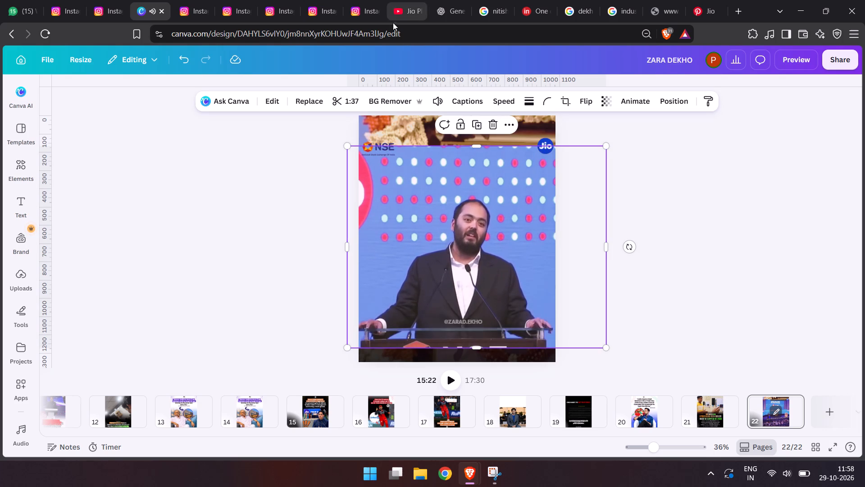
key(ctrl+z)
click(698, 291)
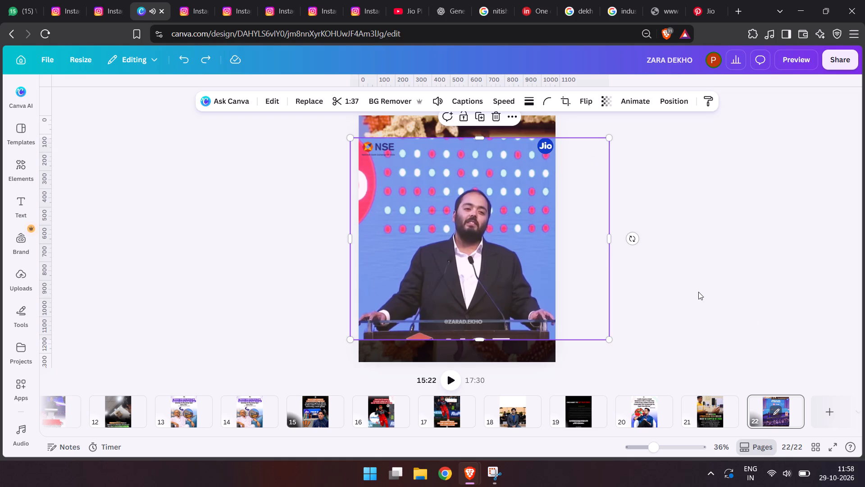
click(487, 277)
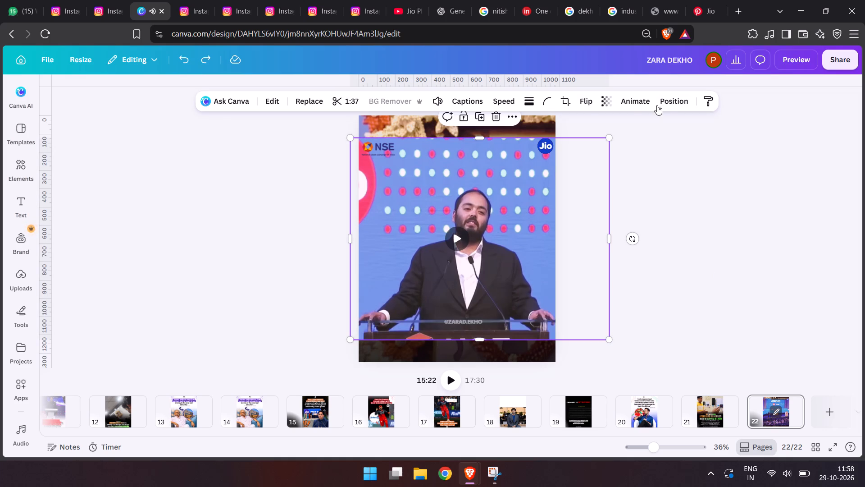
click(670, 96)
scroll(156, 291, down, 3)
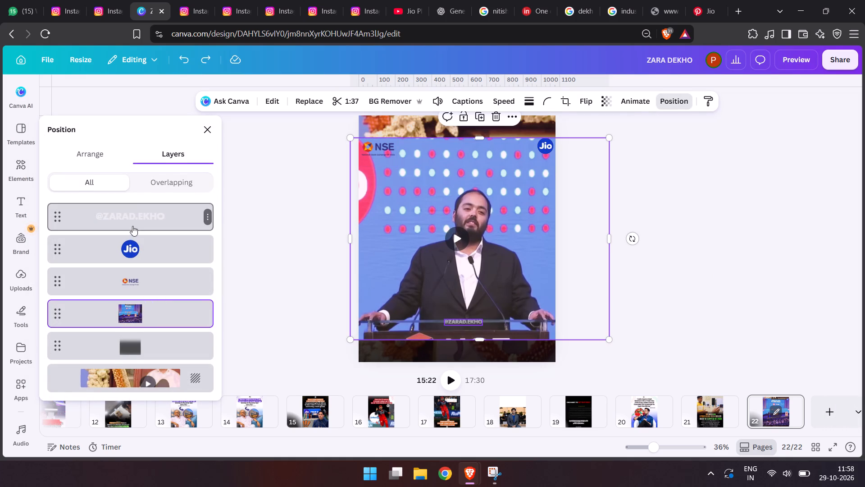
click(131, 219)
drag(473, 349, 474, 374)
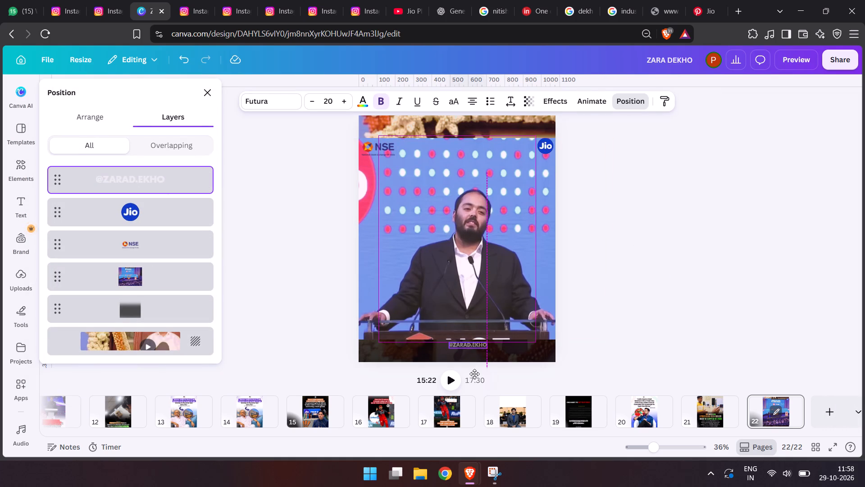
drag(474, 374, 472, 375)
double_click(631, 338)
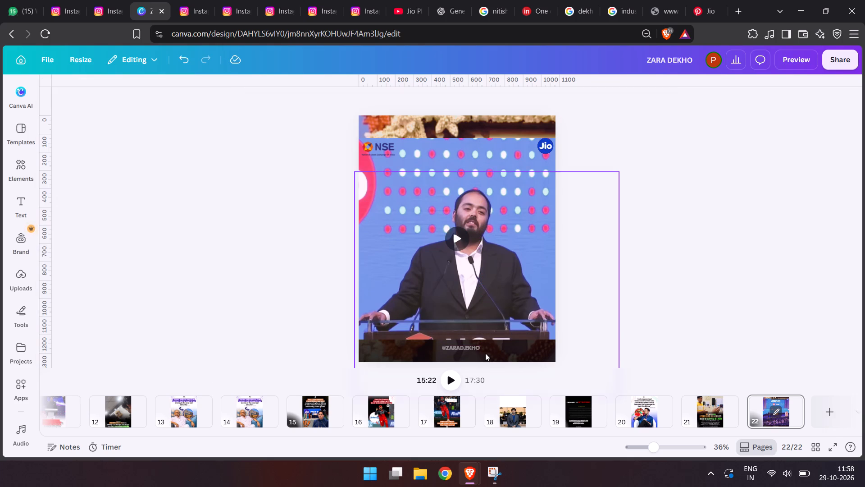
drag(476, 347, 478, 354)
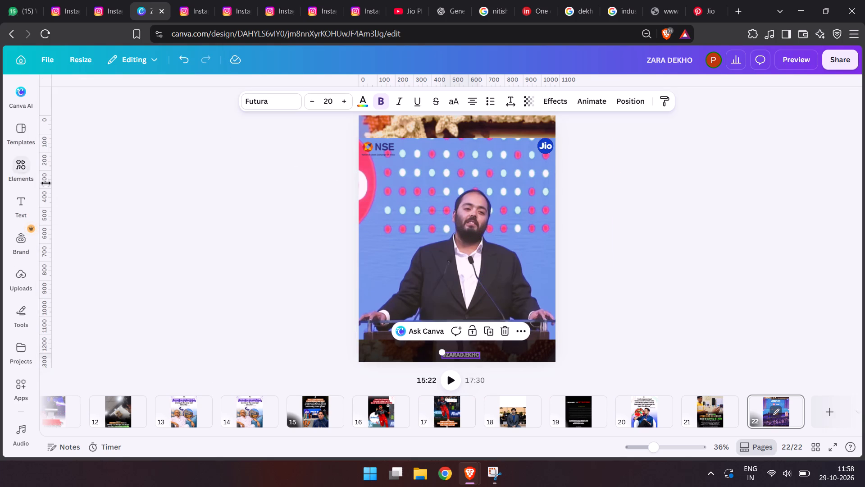
Add a text box in the middle of the page reading "STREAMED".
click(27, 199)
click(72, 124)
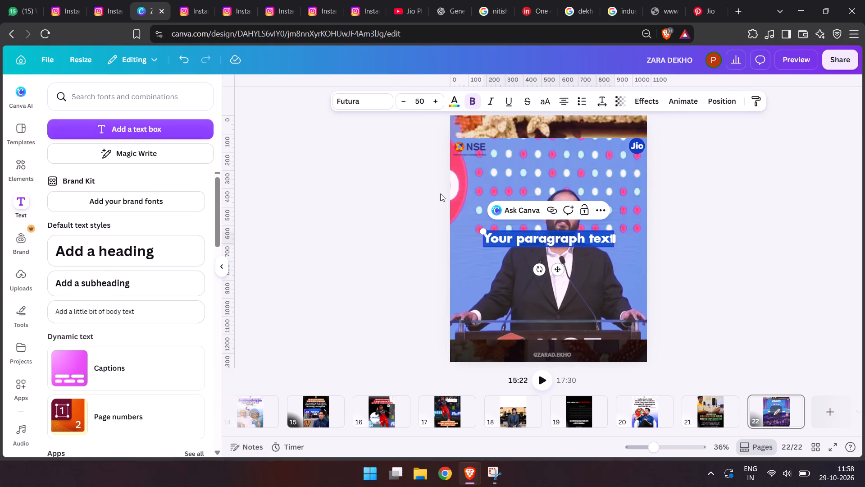
text(ST)
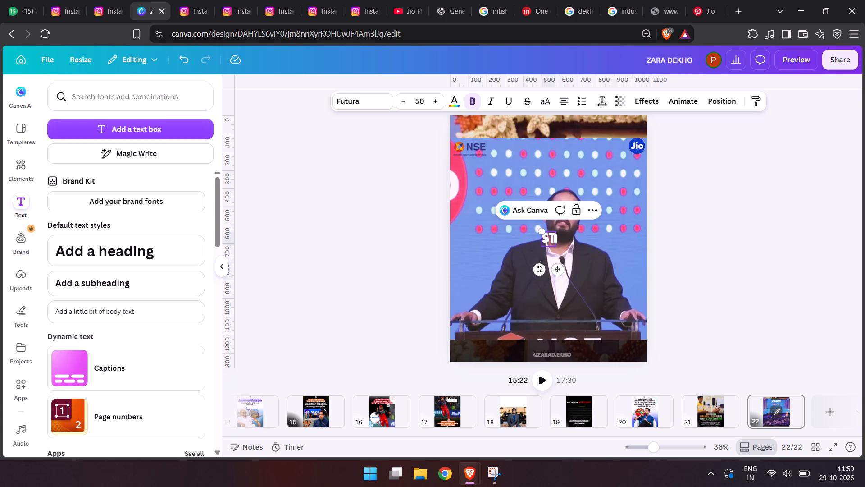
text(REAMIN)
key(space)
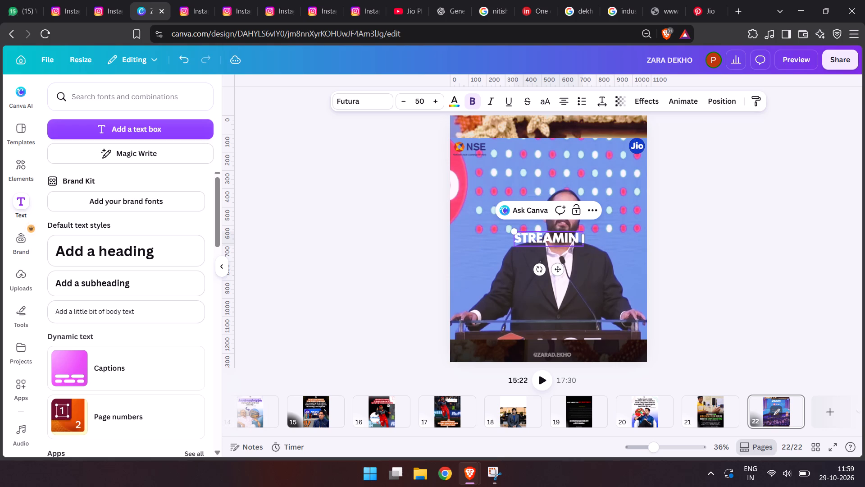
key(BackSpace)
key(BackSpace)
key(BackSpace)
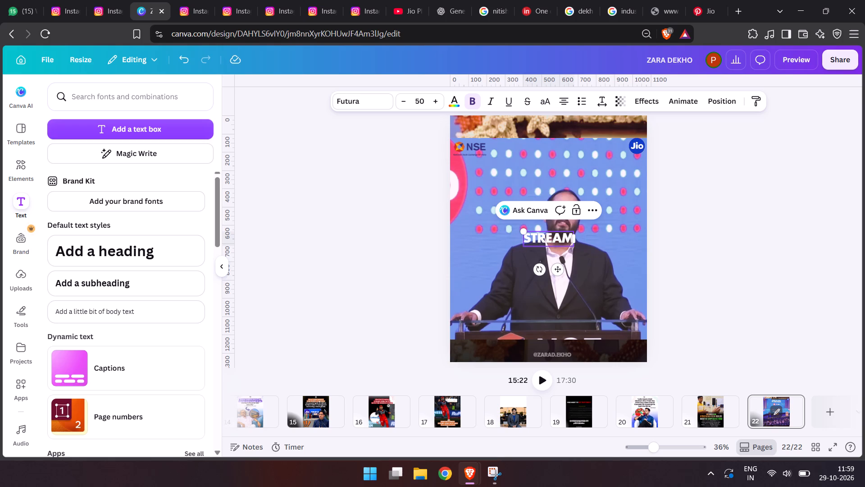
text(ED)
key(space)
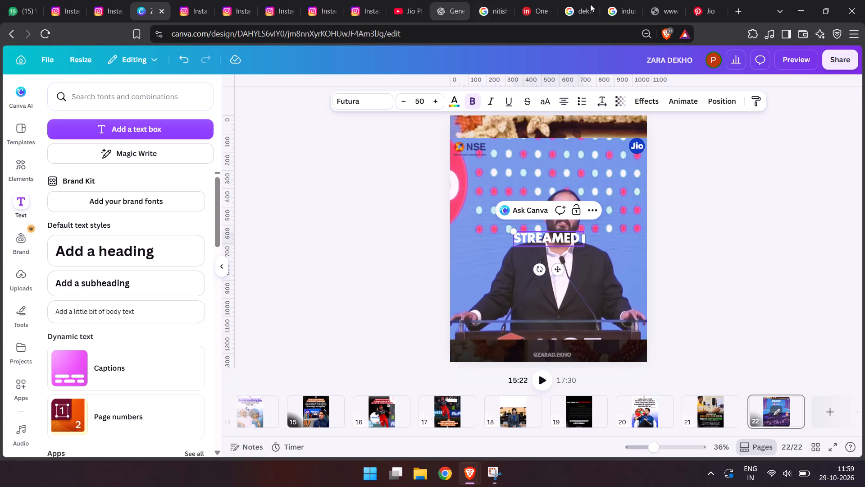
Search Google for "STREAMED" in the Pinterest browser tab, and return to the text box in the Canva design.
click(689, 0)
click(635, 32)
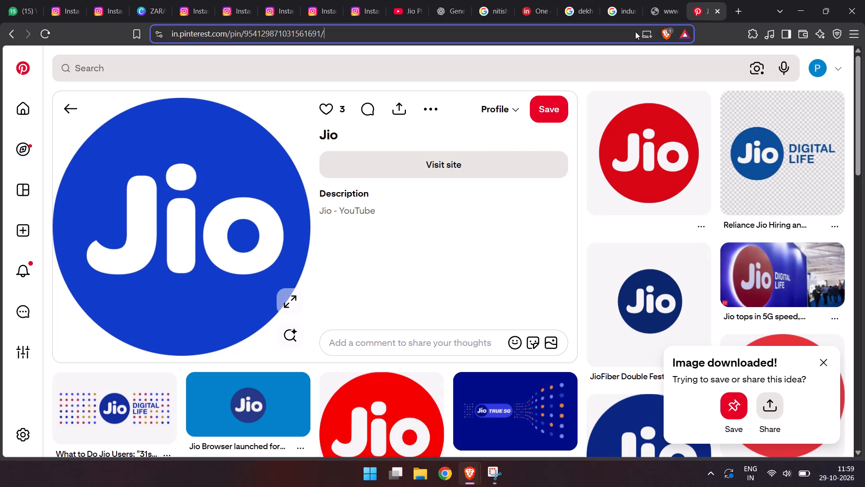
text(STREAMED)
key(space)
key(Return)
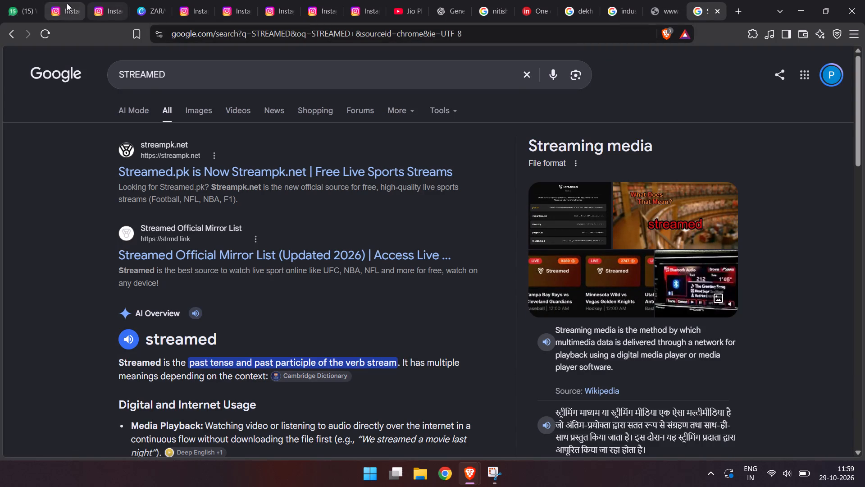
click(146, 0)
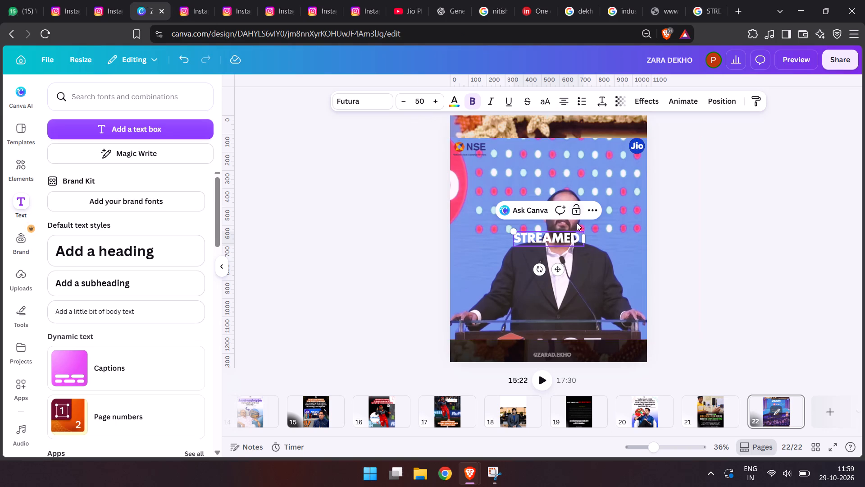
click(579, 236)
Extend the "STREAMED" text in the middle of the page to read "STREAMED BY".
key(space)
text(BY)
Colour only the word "STREAMED" bright red, leaving "BY" white.
drag(570, 238, 509, 246)
click(509, 246)
double_click(560, 239)
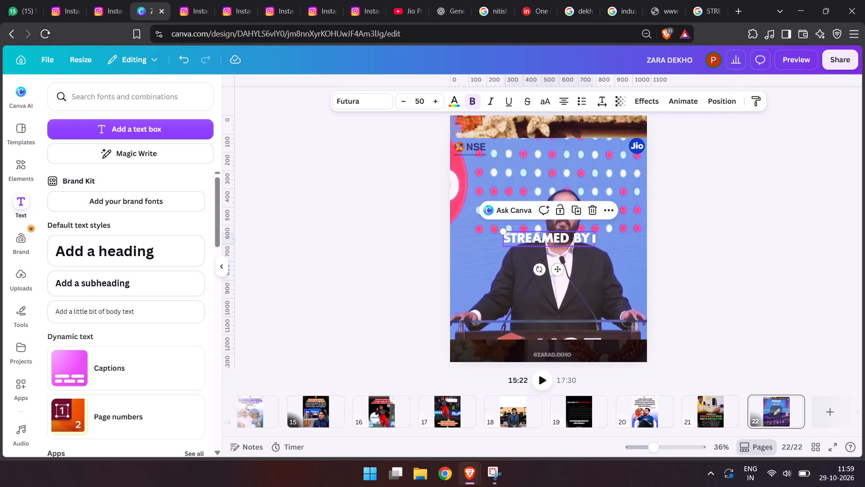
drag(568, 236, 513, 248)
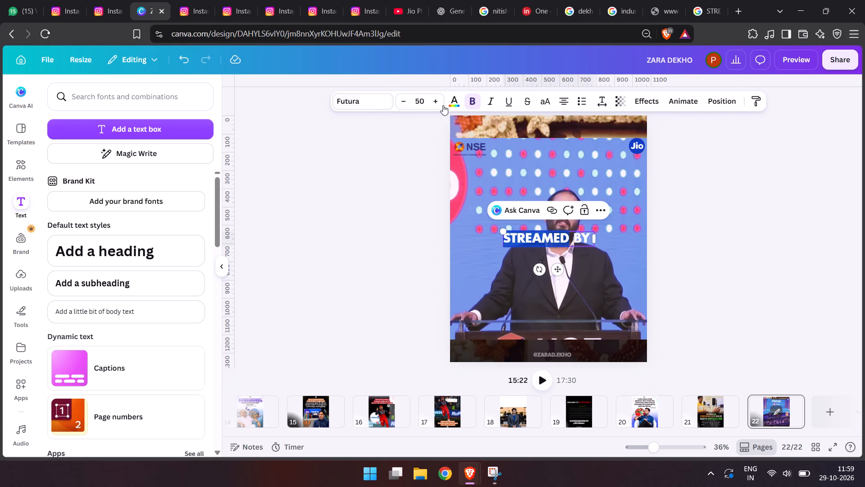
click(455, 102)
click(130, 166)
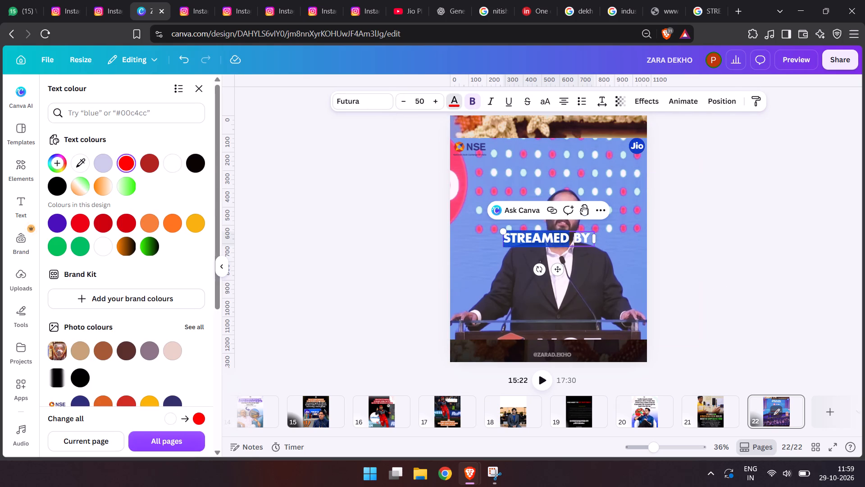
click(387, 260)
click(402, 256)
Move the "STREAMED BY" text into the dark strip at the page's bottom and shrink it to about font size 32.3.
drag(582, 237, 596, 343)
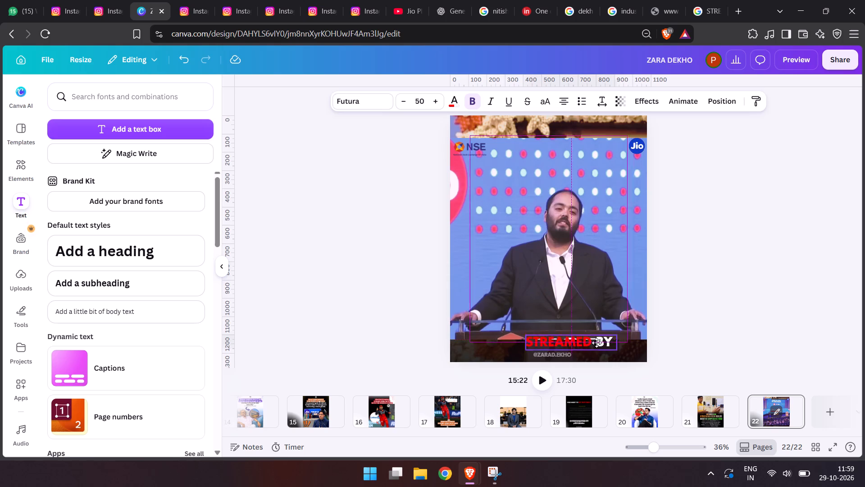
drag(596, 343, 591, 346)
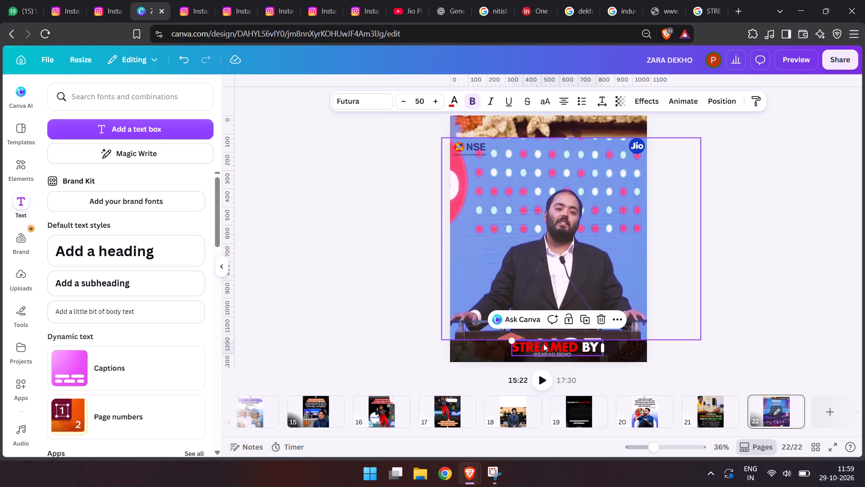
drag(513, 340, 522, 345)
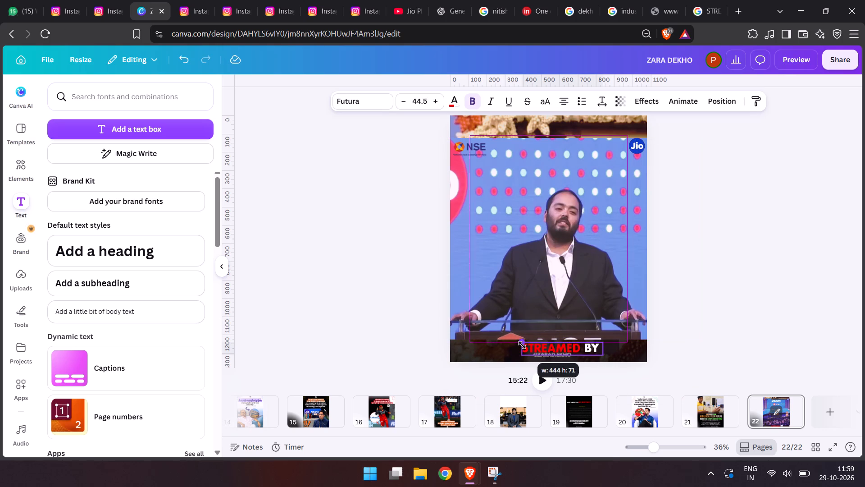
drag(522, 345, 545, 347)
click(586, 376)
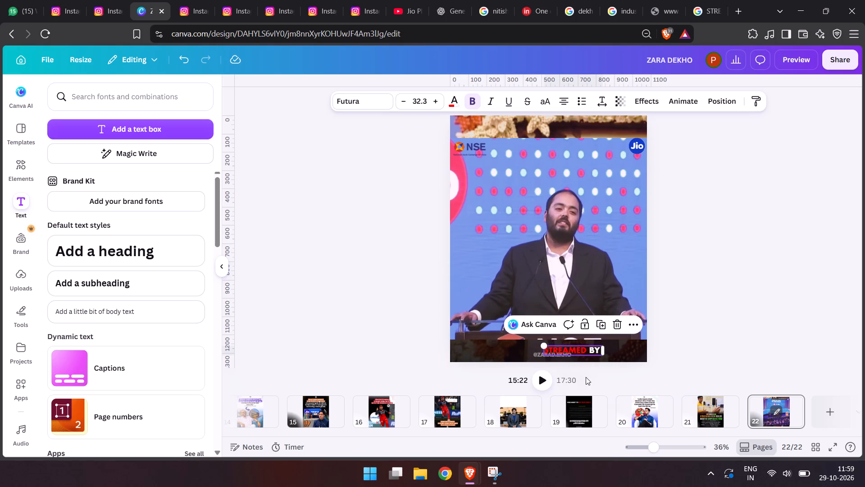
drag(581, 350, 564, 347)
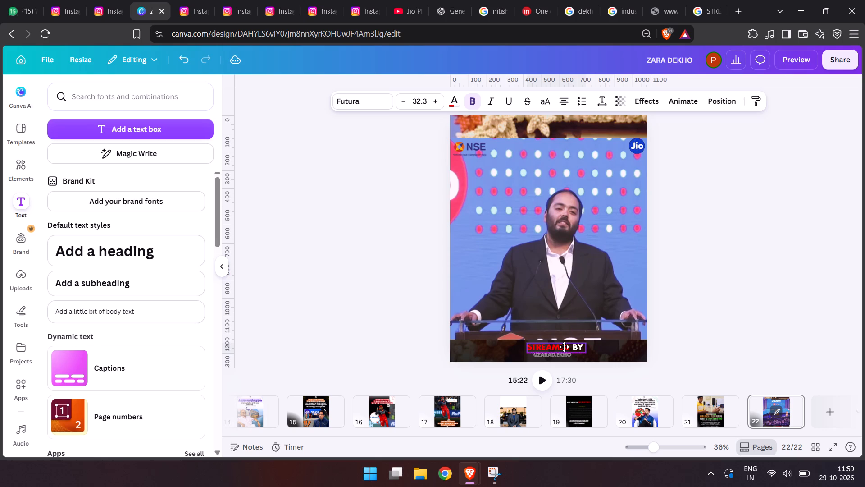
drag(564, 347, 565, 347)
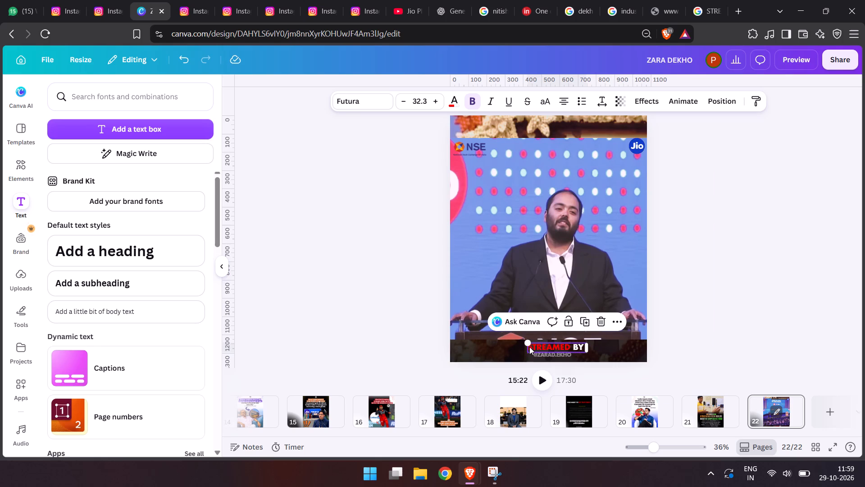
double_click(442, 341)
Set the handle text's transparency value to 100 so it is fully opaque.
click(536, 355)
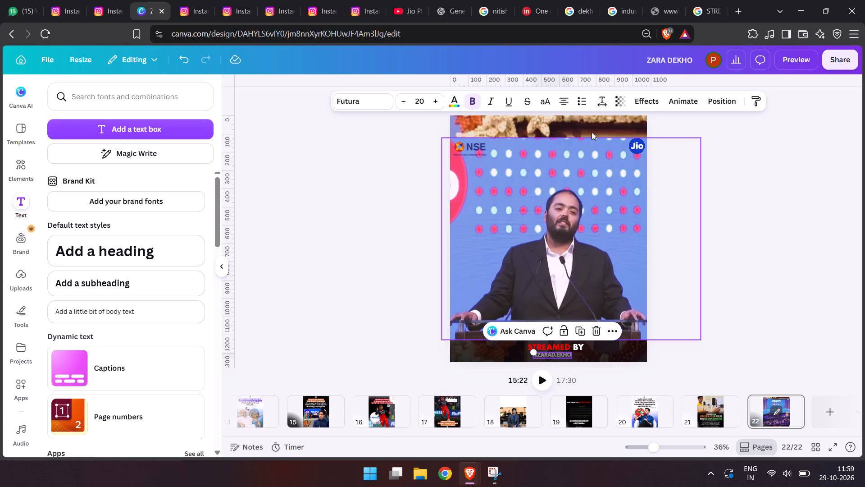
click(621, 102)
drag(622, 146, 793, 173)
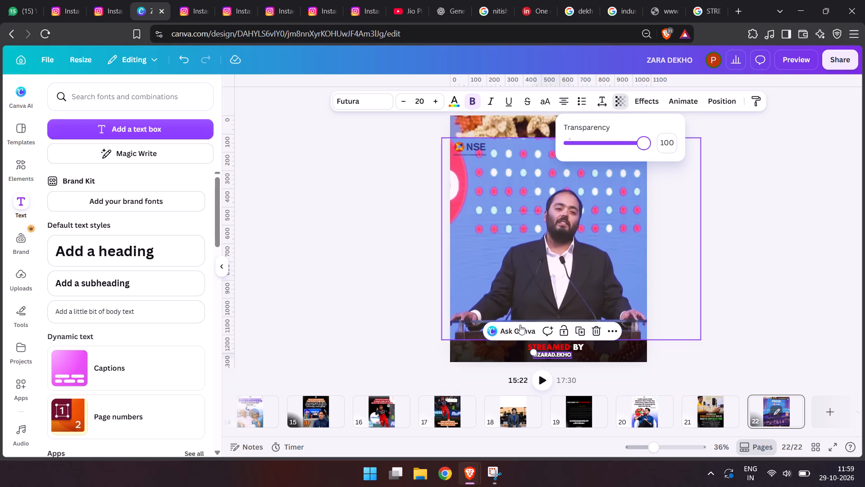
double_click(537, 355)
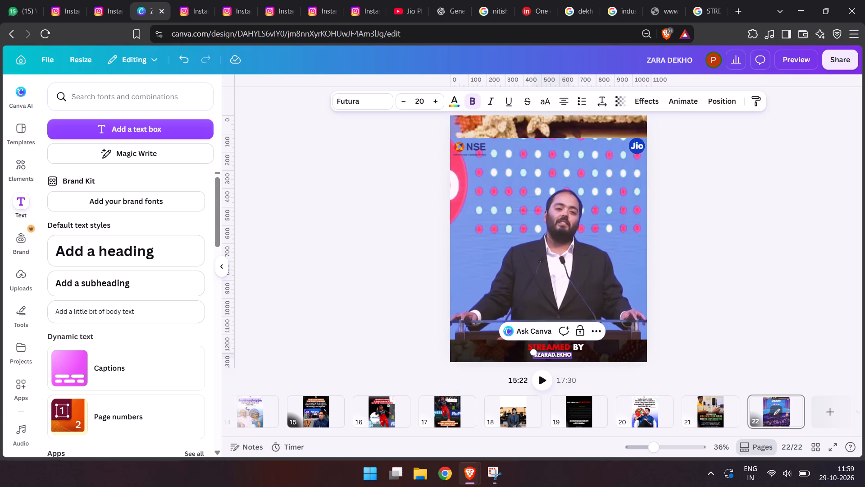
click(537, 354)
key(BackSpace)
double_click(429, 371)
Enlarge the "ZARAD.EKHO" text in the bottom strip to about font size 36.3.
click(551, 353)
click(546, 354)
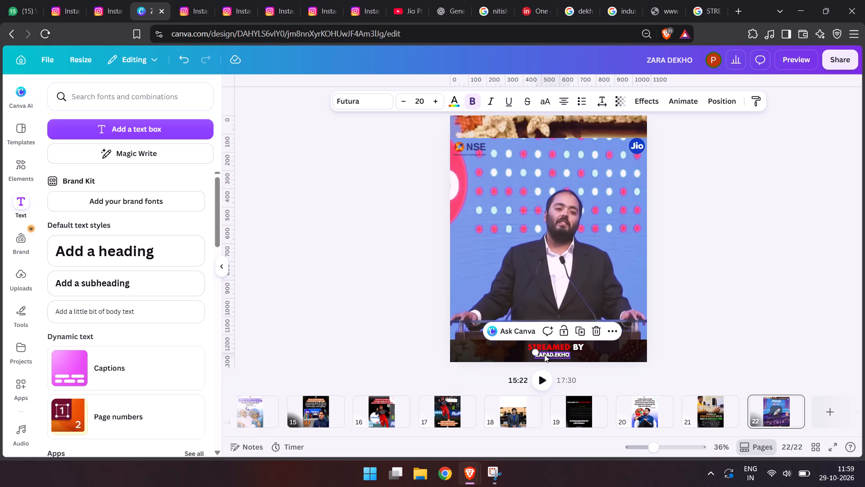
drag(537, 354, 521, 352)
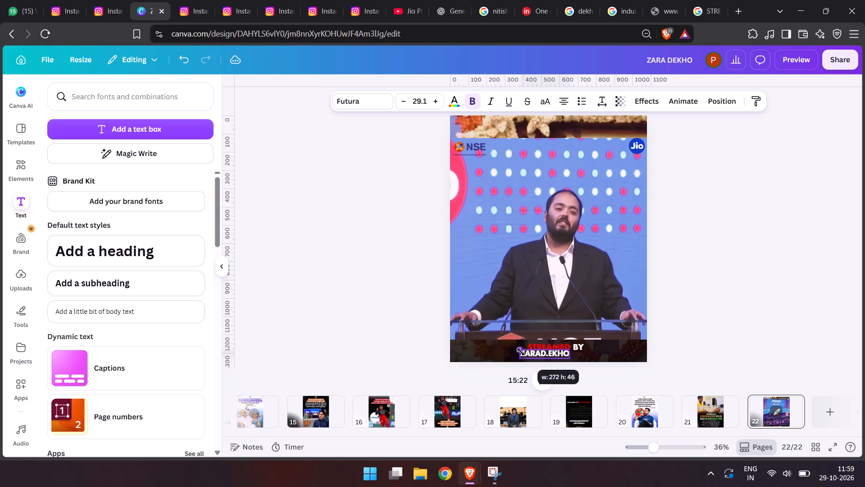
drag(521, 352, 511, 352)
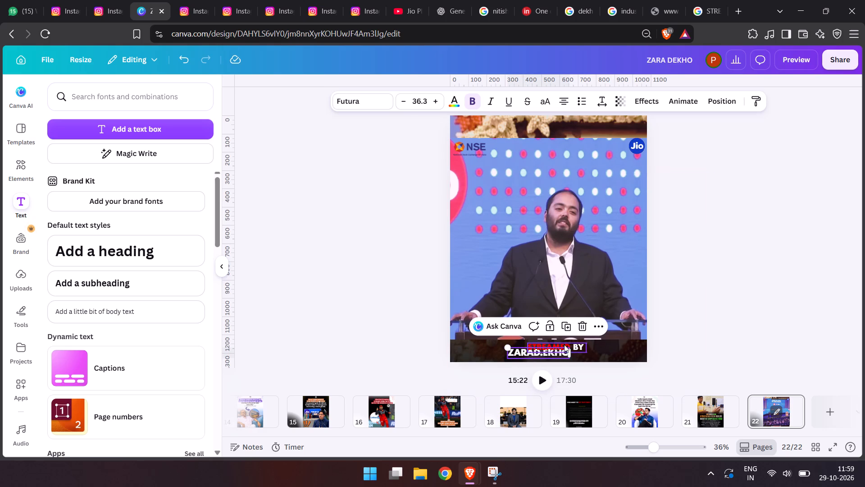
Move the "STREAMED BY" text to the page's horizontal centre, at the top of the dark bottom strip above the handle.
click(570, 345)
click(579, 346)
drag(568, 345, 559, 342)
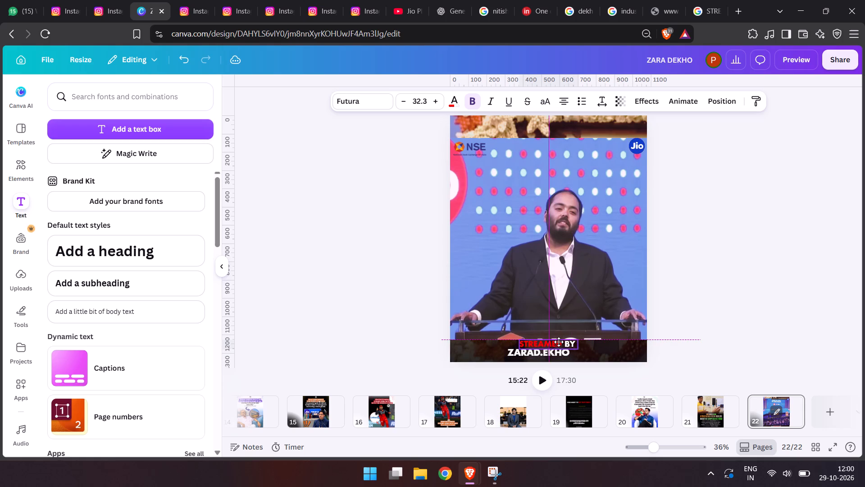
drag(559, 342, 560, 342)
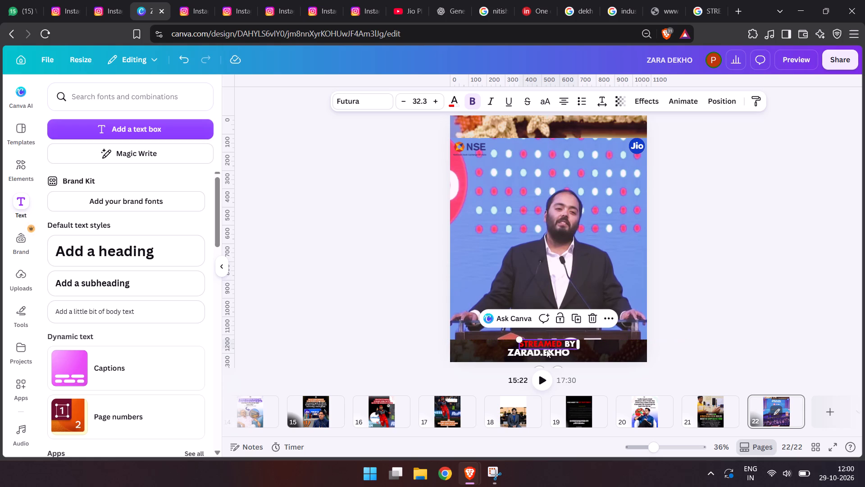
Position "ZARAD.EKHO" directly beneath "STREAMED BY" and reduce its font size to 32.3, aligning both lines' starting edges.
drag(540, 357, 553, 358)
triple_click(403, 102)
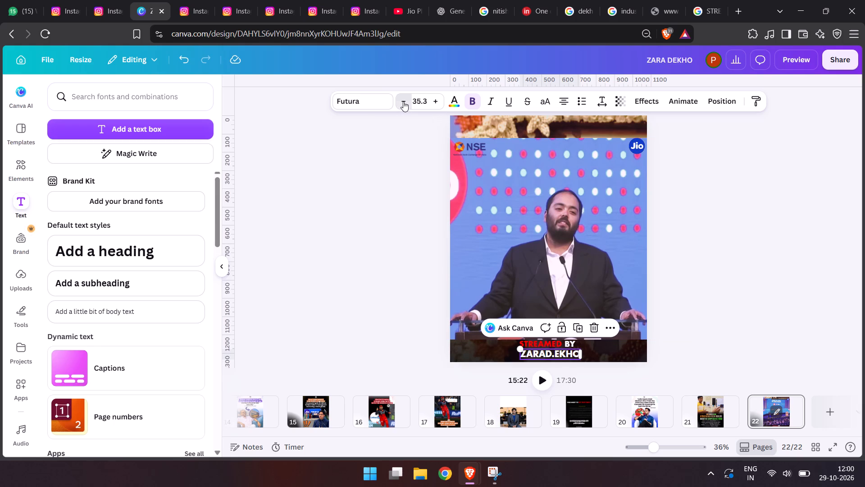
click(403, 101)
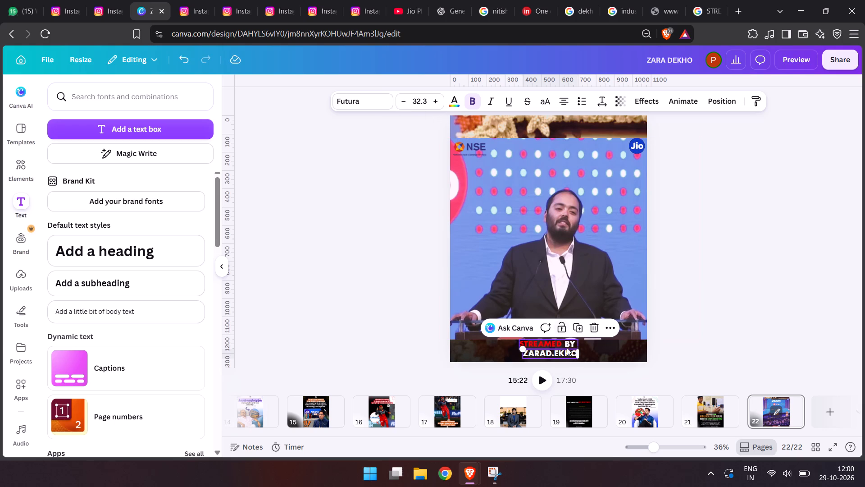
click(565, 354)
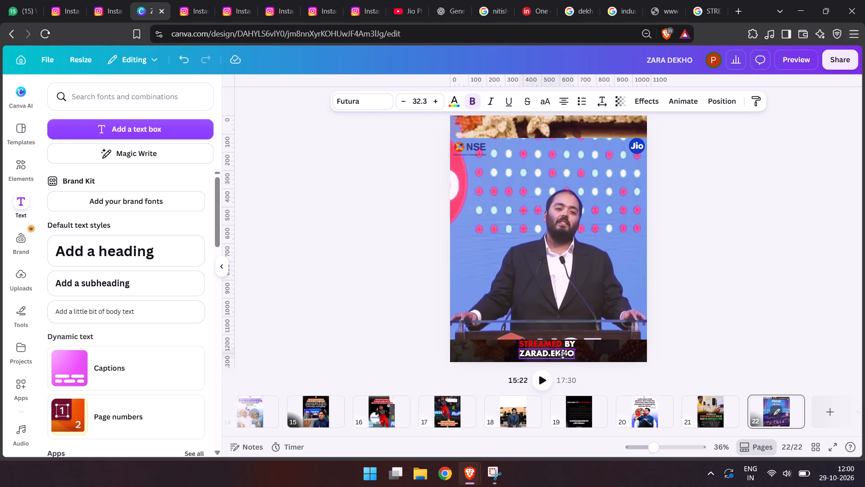
double_click(382, 348)
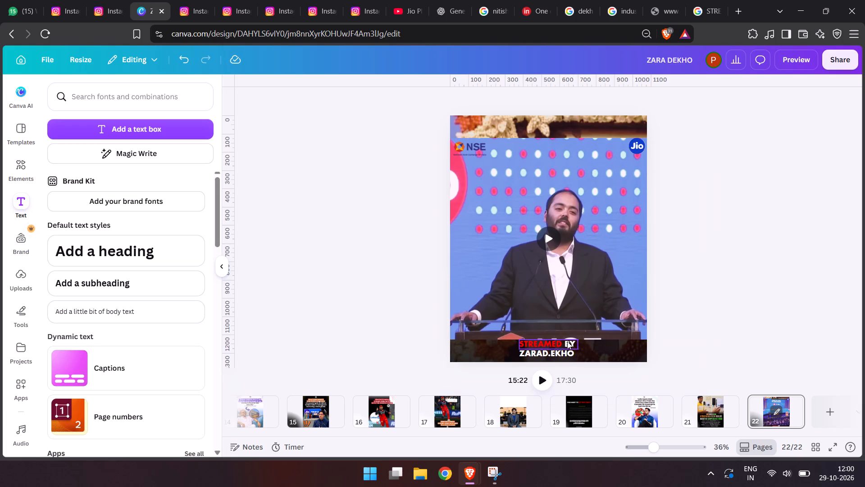
Lower the "STREAMED BY" text slightly so it sits close above "ZARAD.EKHO", keeping it horizontally centred.
click(549, 345)
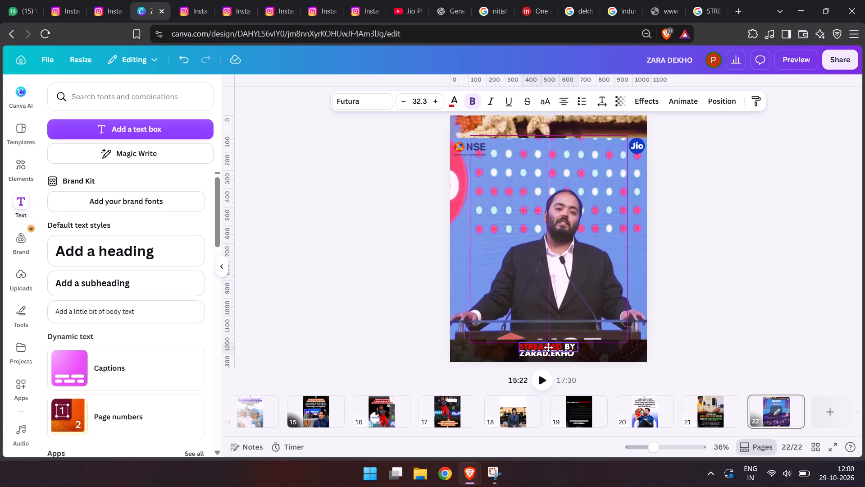
double_click(421, 359)
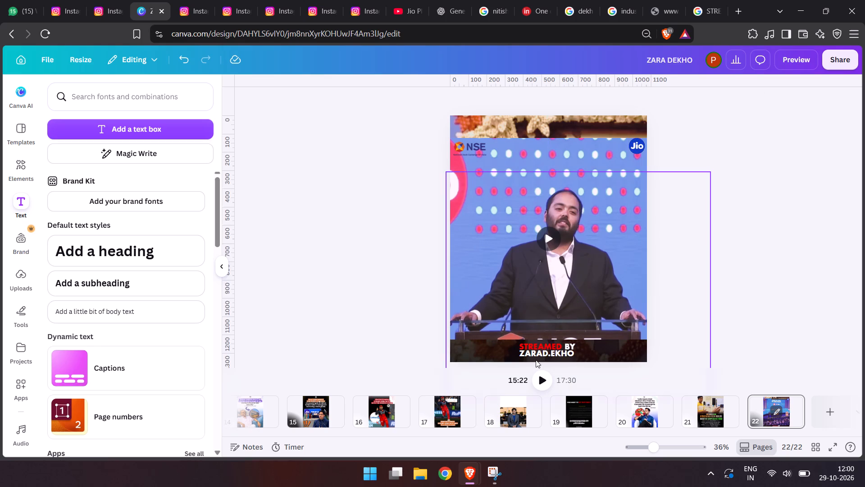
Fade the "ZARAD.EKHO" text by setting its transparency value to about 58.
click(544, 350)
click(546, 354)
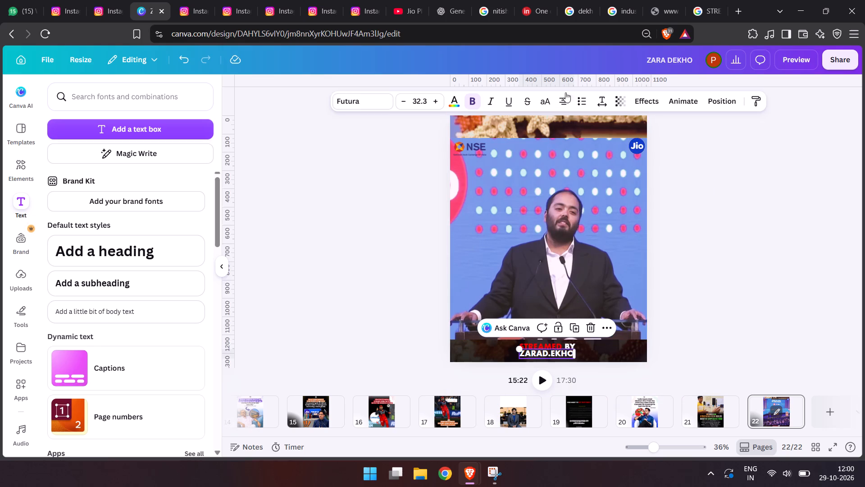
click(618, 104)
drag(618, 142, 612, 142)
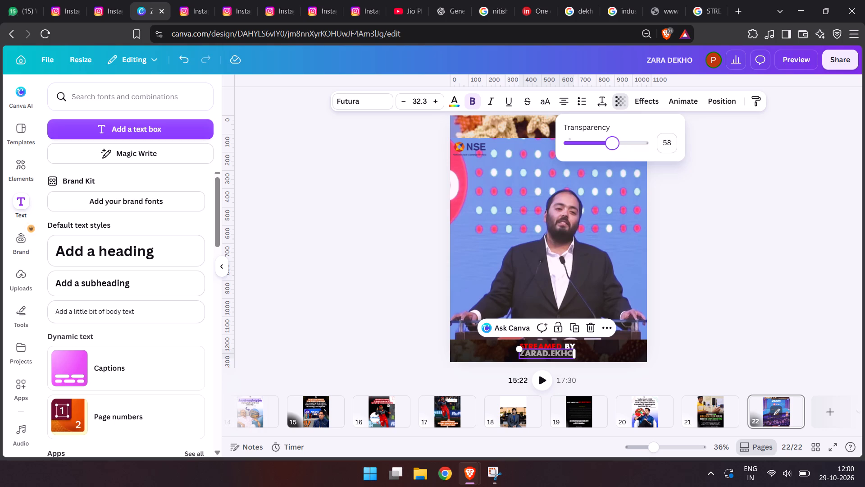
drag(612, 142, 612, 142)
double_click(774, 295)
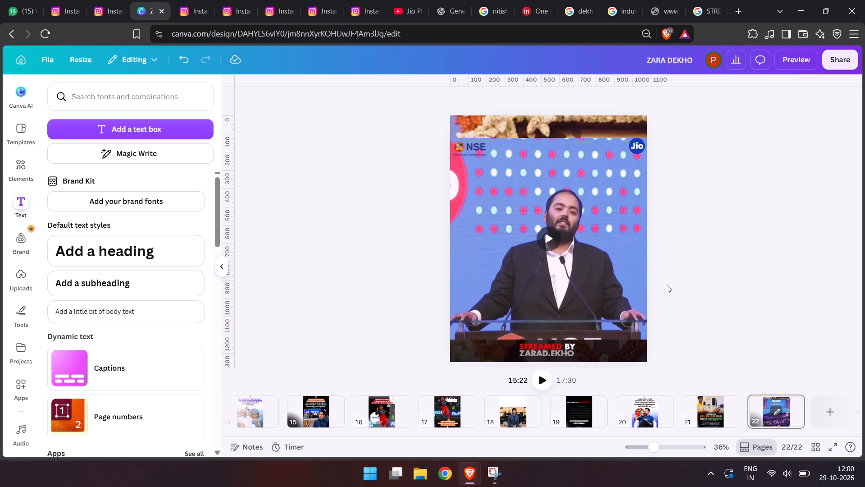
Play the event video on the page to check the layout over moving footage.
click(562, 241)
click(553, 243)
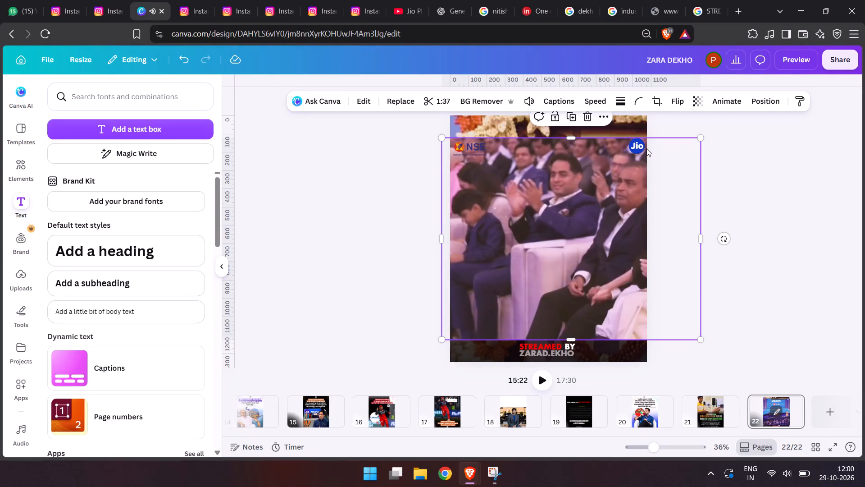
Move the Jio logo up off the event video into the floral strip at the page's top corner.
drag(637, 144, 633, 138)
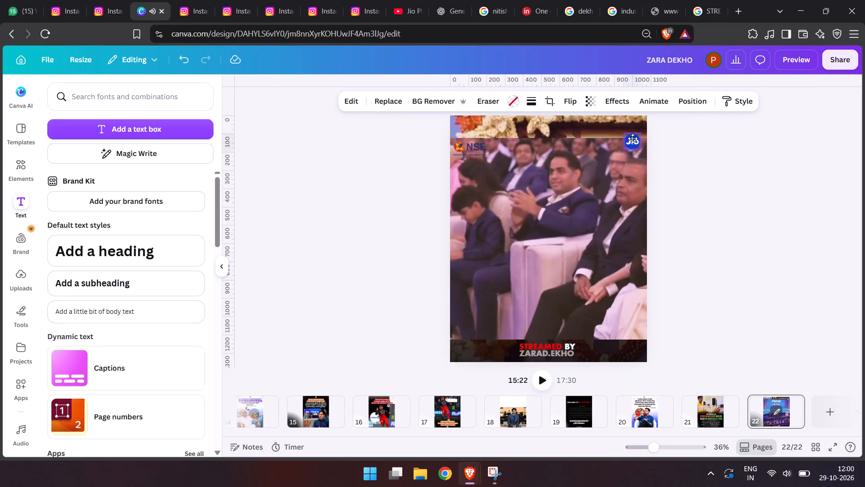
drag(633, 138, 636, 124)
click(770, 163)
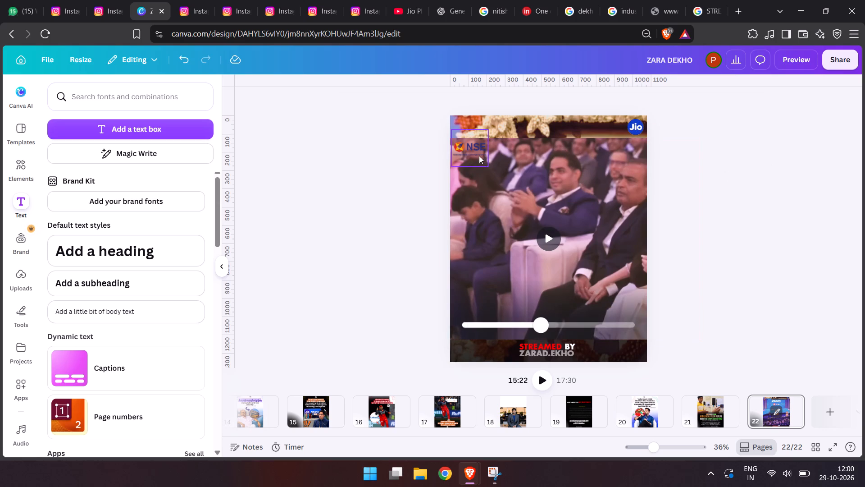
Move the NSE logo up into the floral strip at the page's top corner, level with the Jio logo.
drag(479, 156, 479, 136)
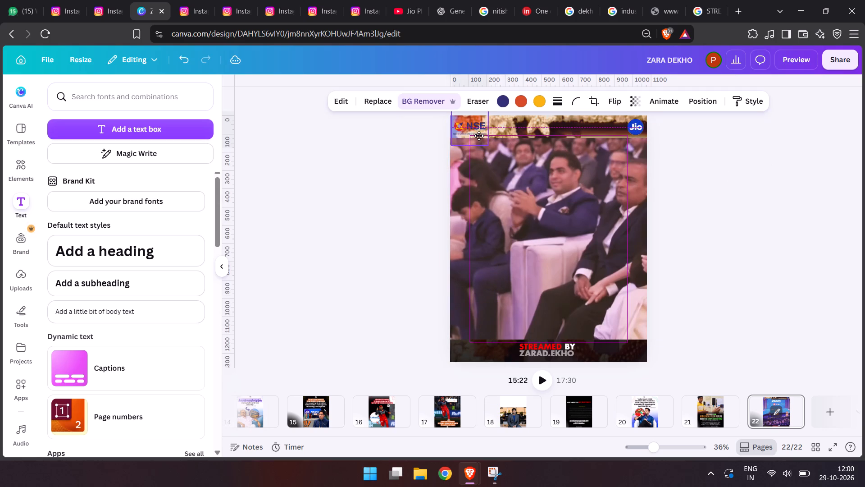
drag(479, 136, 478, 135)
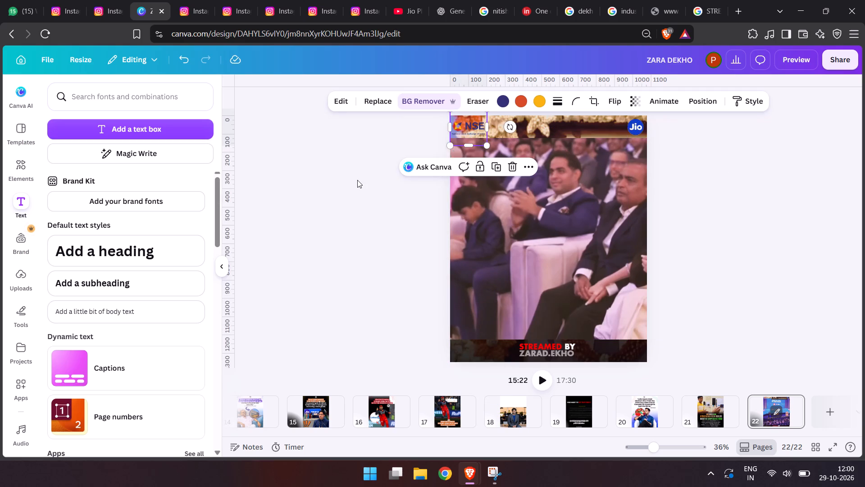
click(357, 180)
Play the event video to review the page with the repositioned logos and credit text.
click(556, 239)
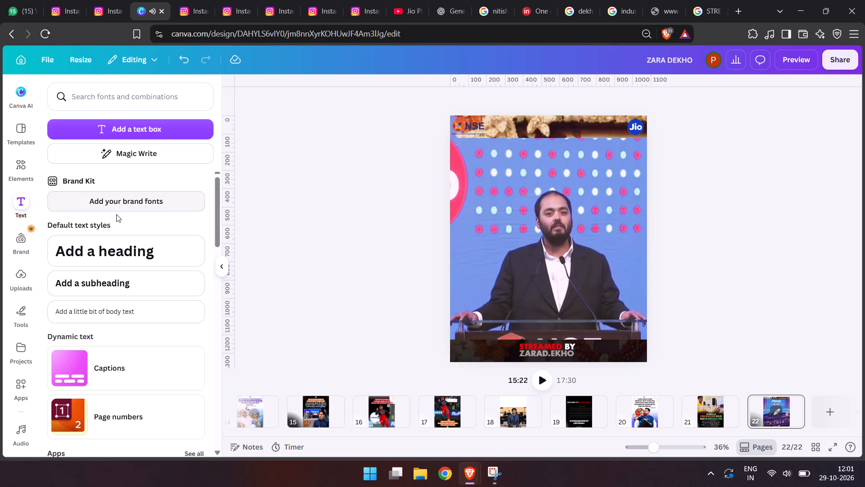
Preview the recently used "Emotional Piano" track in the audio library.
scroll(18, 366, down, 2)
click(26, 438)
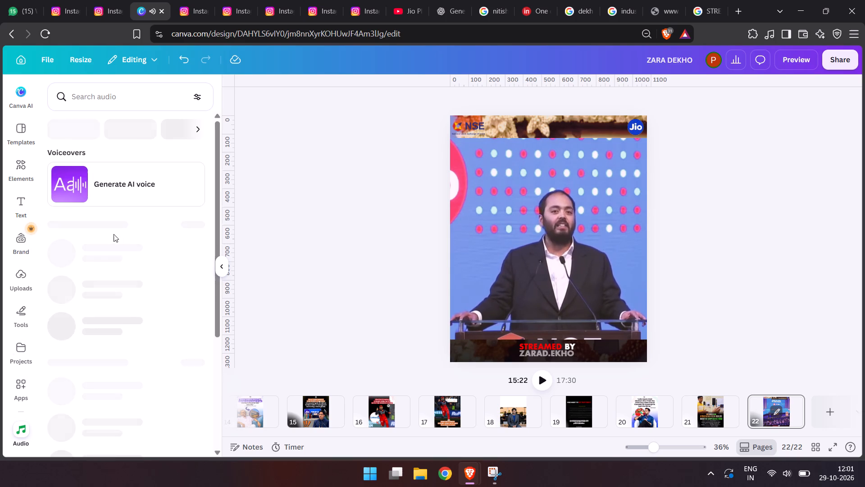
click(63, 251)
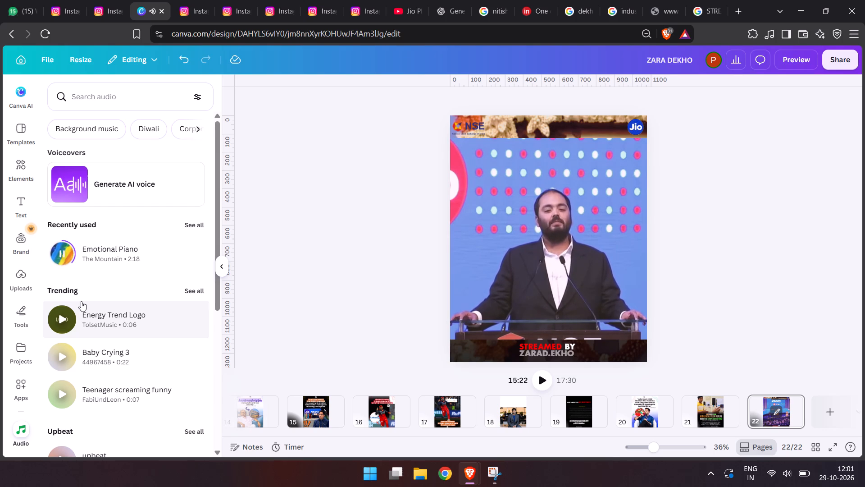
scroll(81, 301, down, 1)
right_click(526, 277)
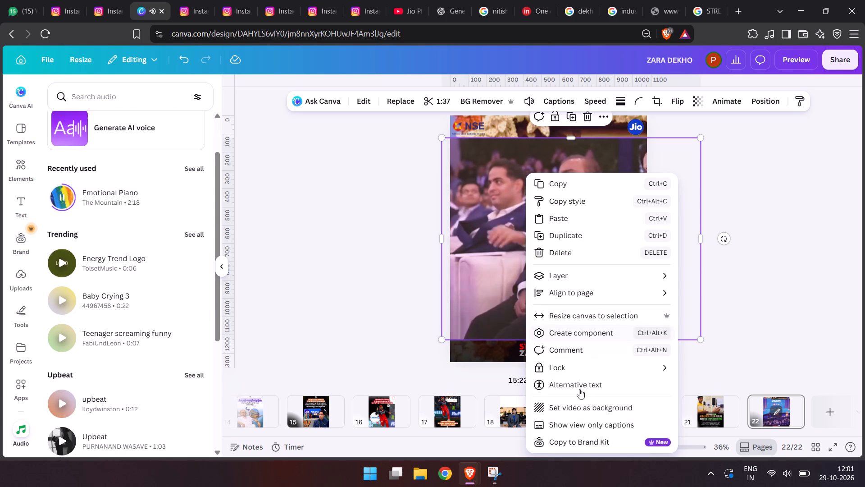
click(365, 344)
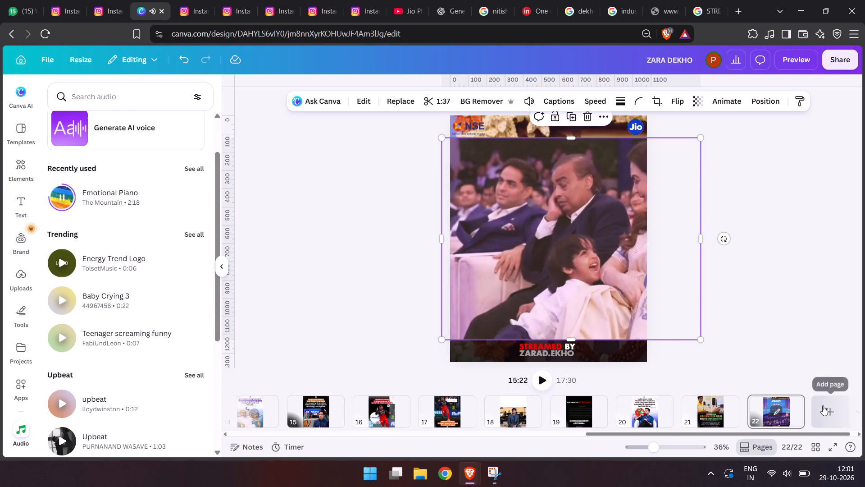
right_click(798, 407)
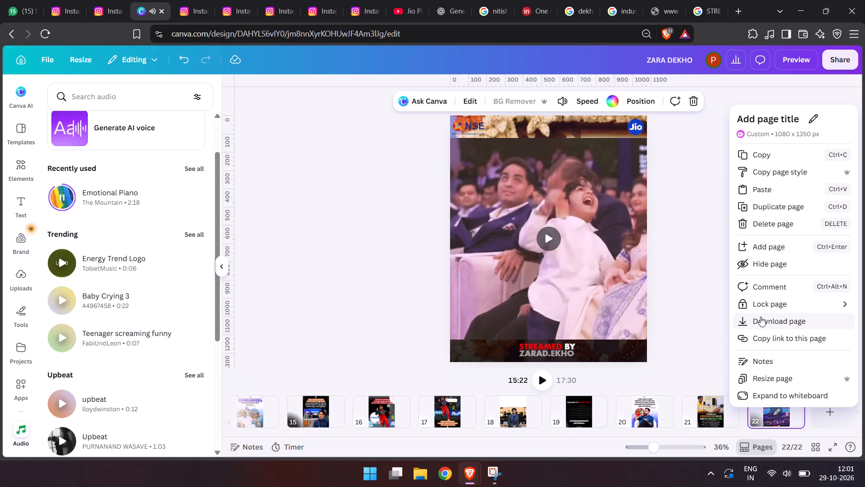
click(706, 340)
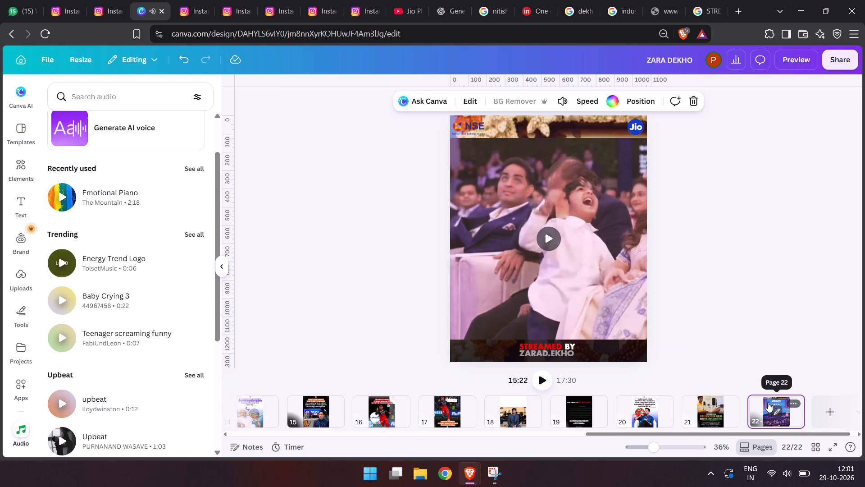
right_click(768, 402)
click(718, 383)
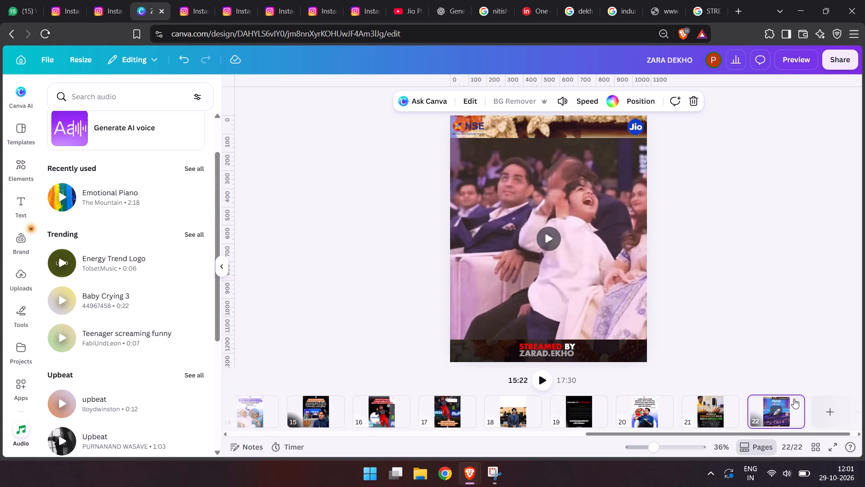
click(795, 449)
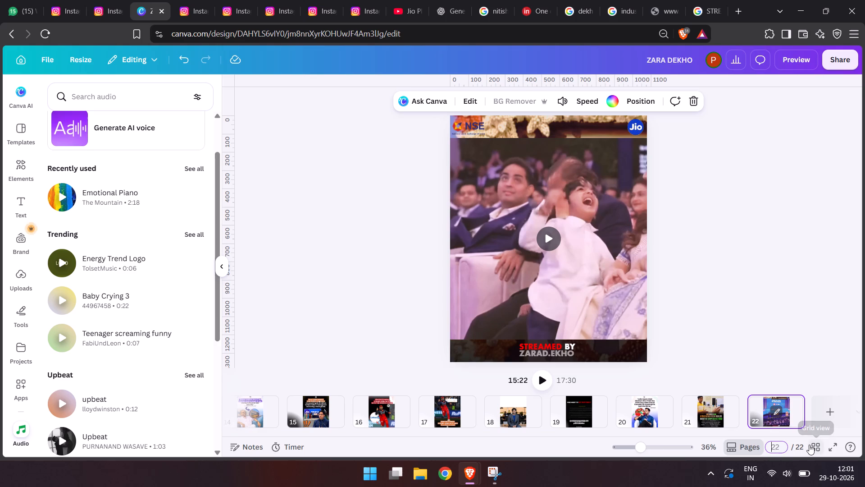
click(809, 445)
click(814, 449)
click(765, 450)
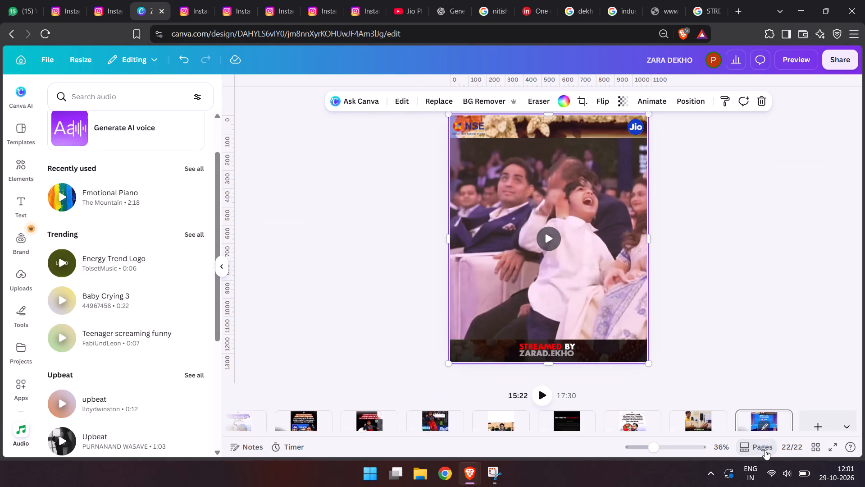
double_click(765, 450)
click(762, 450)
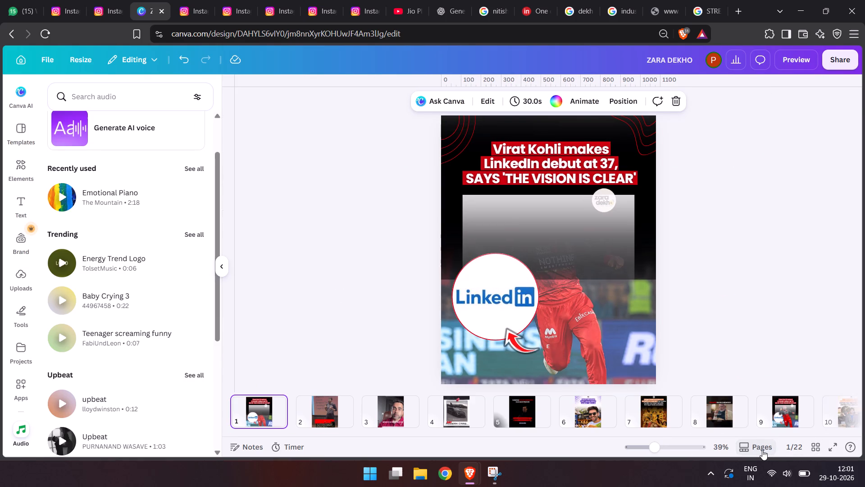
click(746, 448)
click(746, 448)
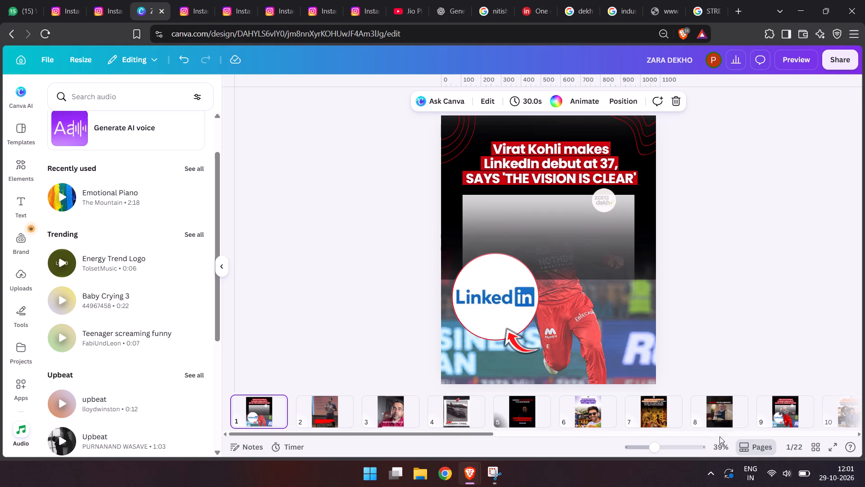
Return to page 22, the Jio–NSE event video post.
click(724, 432)
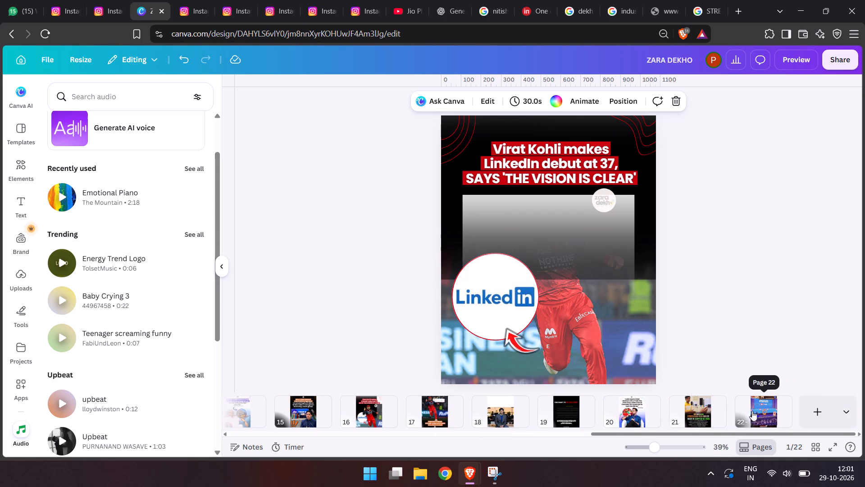
drag(736, 430, 798, 441)
click(769, 416)
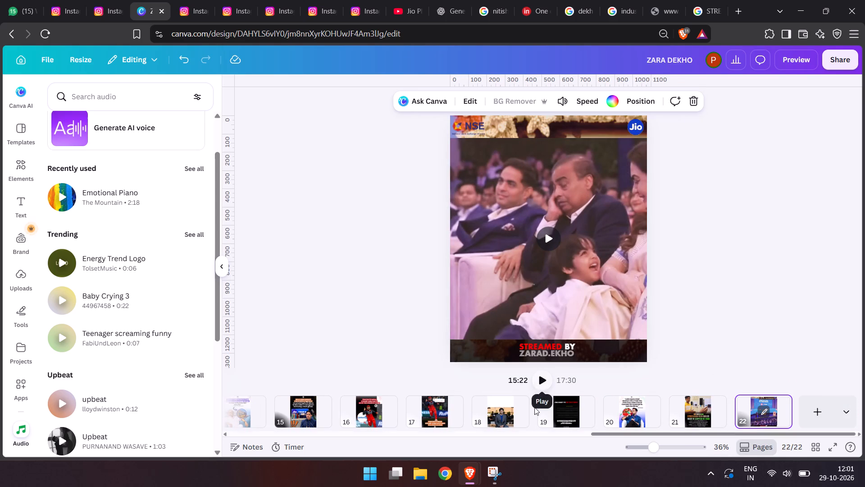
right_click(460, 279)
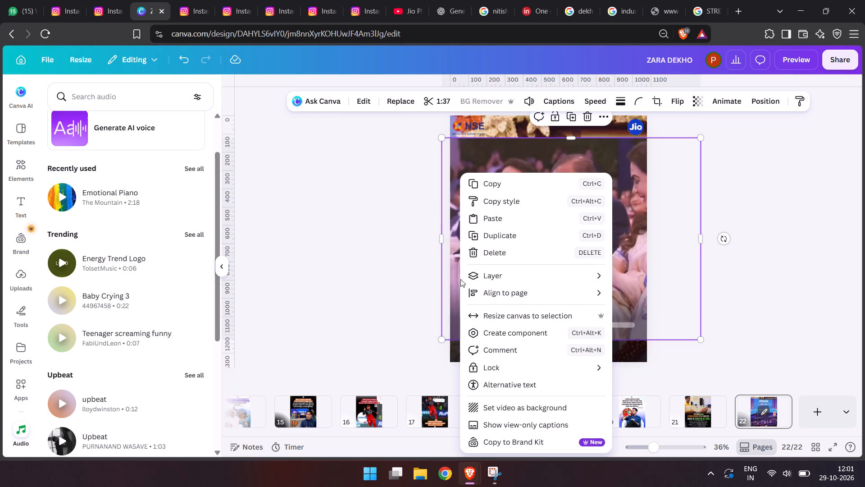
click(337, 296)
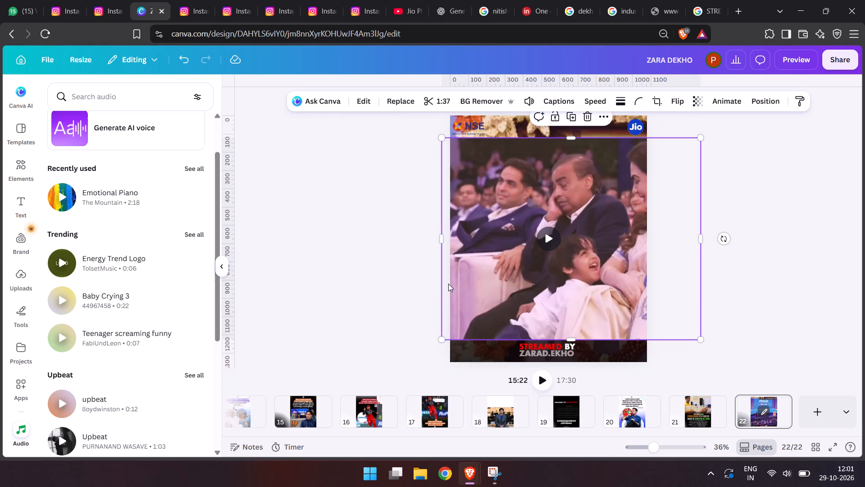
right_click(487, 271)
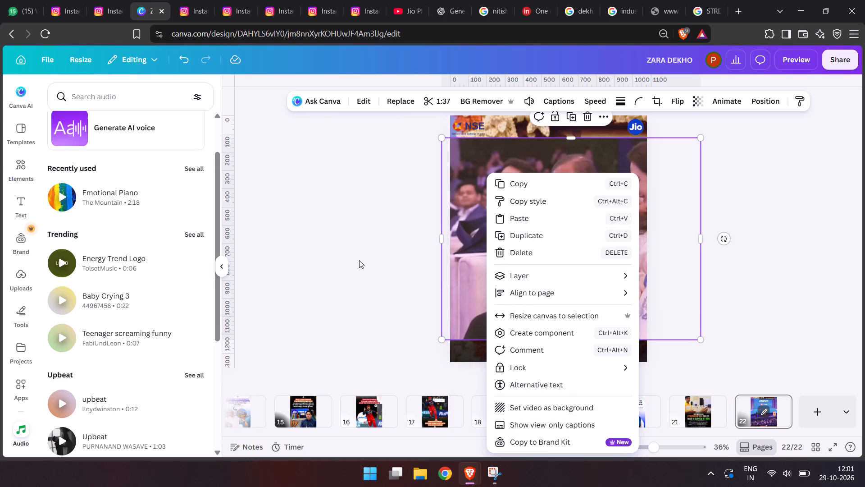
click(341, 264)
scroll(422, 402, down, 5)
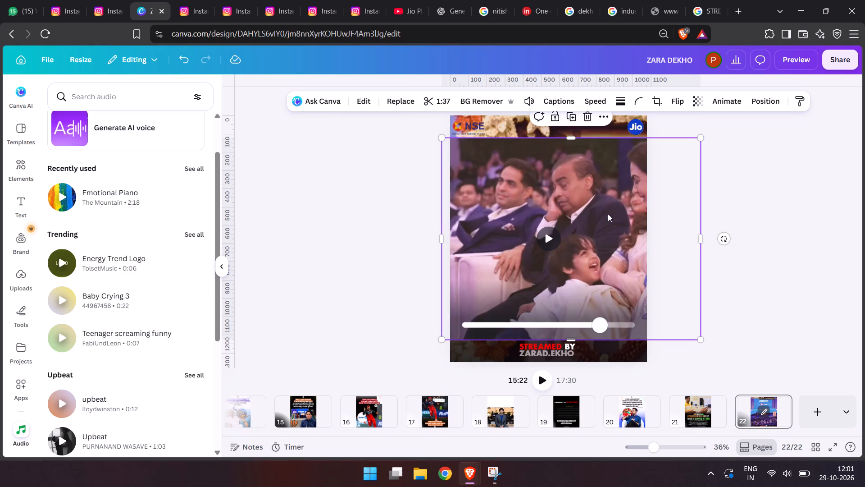
Remove the colour filter from the event video on page 22 by setting its filter to None.
click(365, 106)
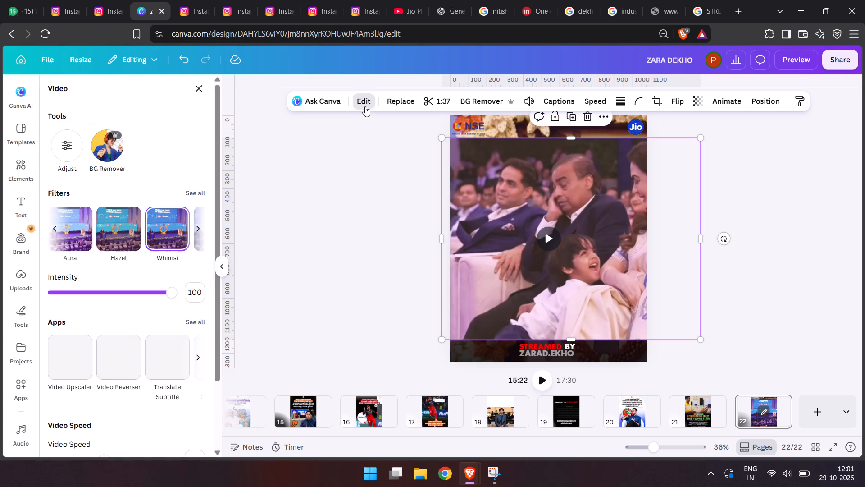
click(382, 157)
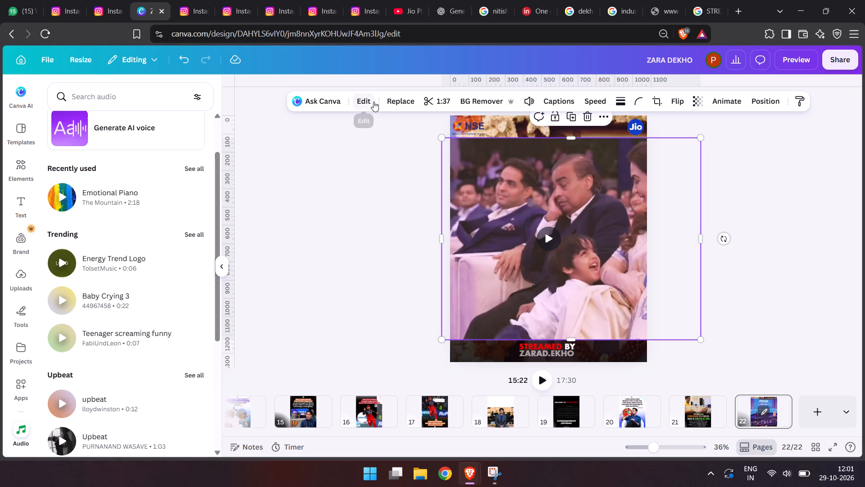
click(373, 101)
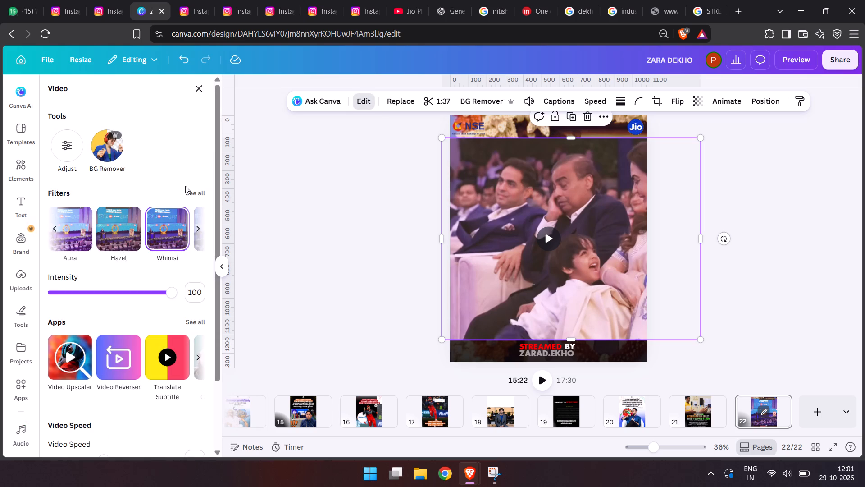
click(187, 192)
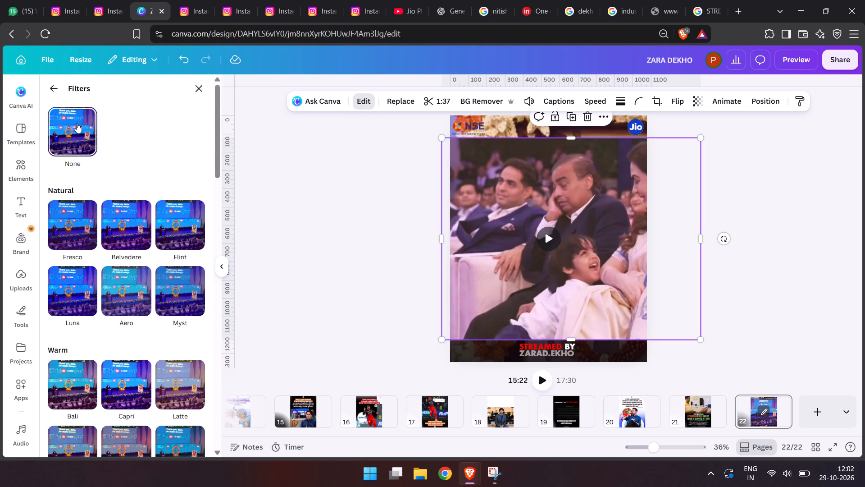
click(77, 123)
Play the event video on page 22 to review how it looks without the colour filter.
click(540, 241)
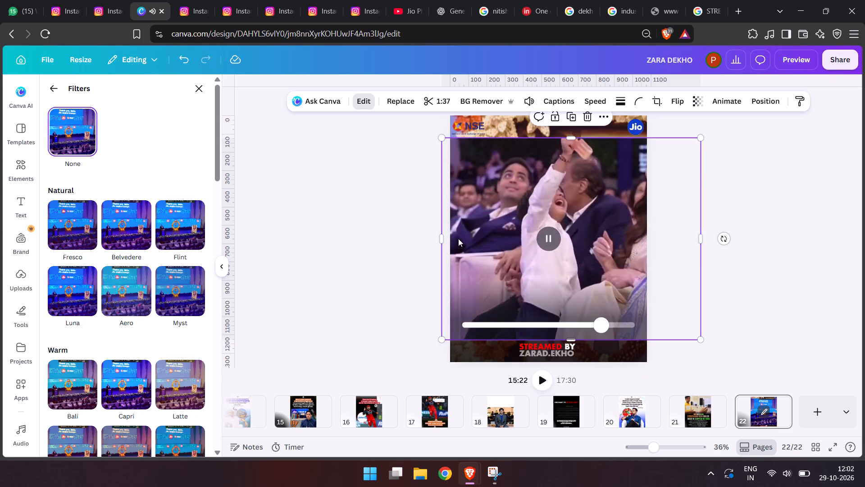
click(412, 243)
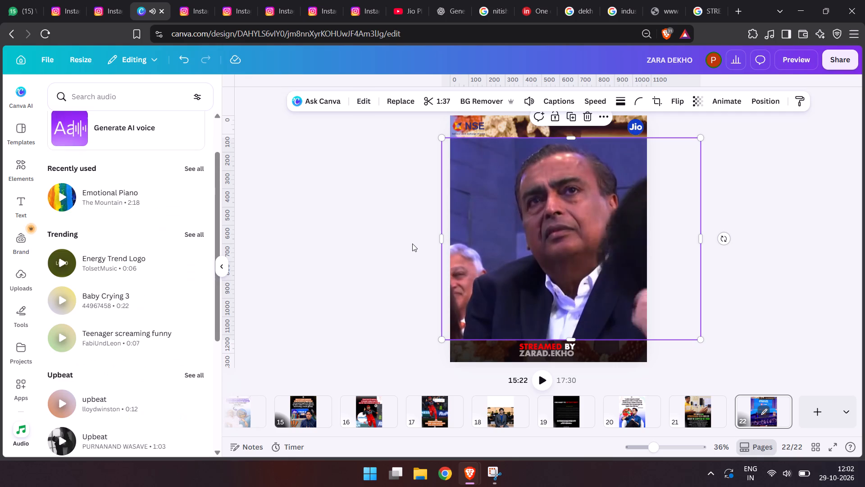
click(412, 243)
click(412, 243)
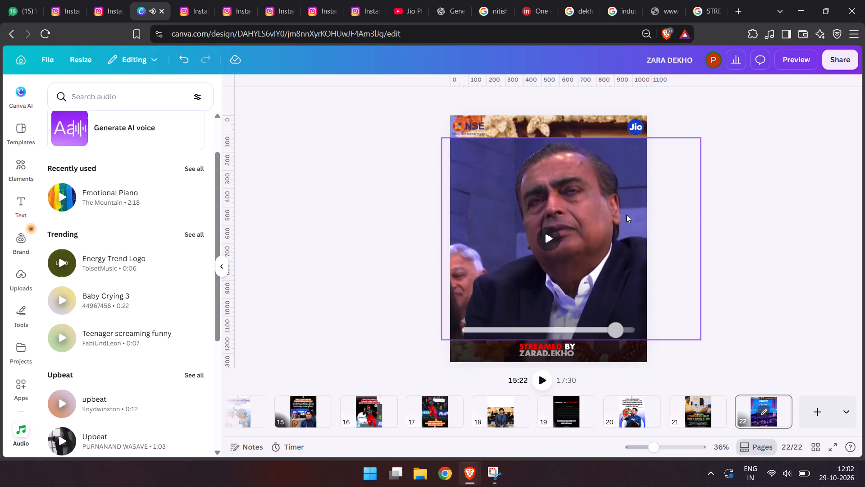
click(558, 237)
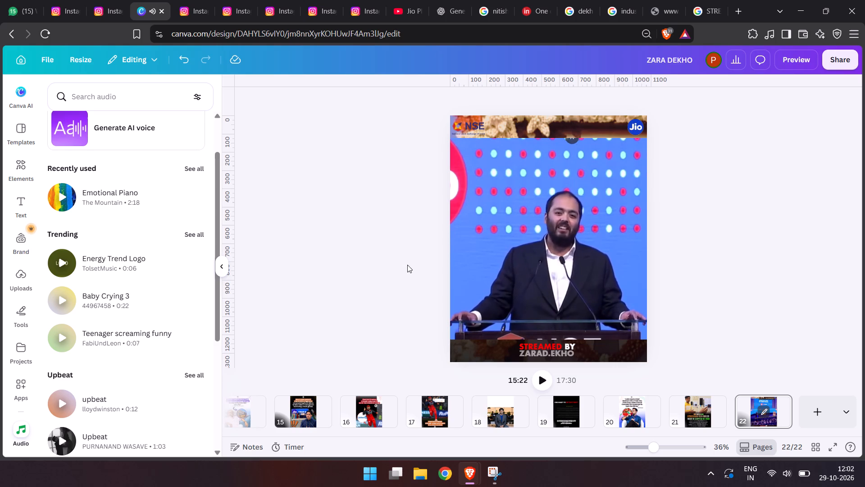
Download only page 22 of the design as an MP4 video at the maximum quality of 2575 x 3219 px.
click(525, 233)
click(553, 231)
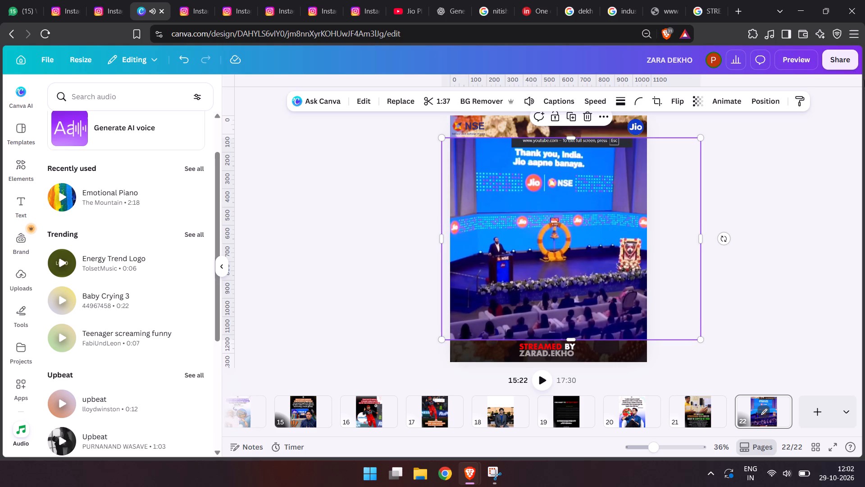
click(848, 59)
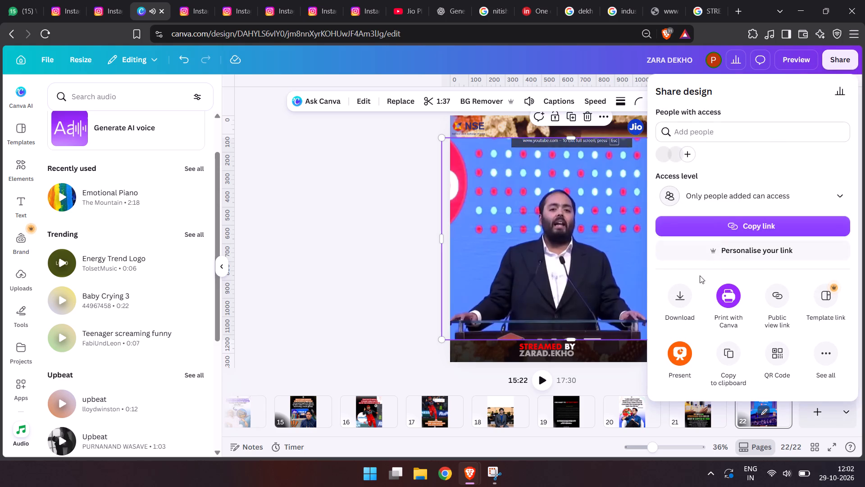
click(660, 305)
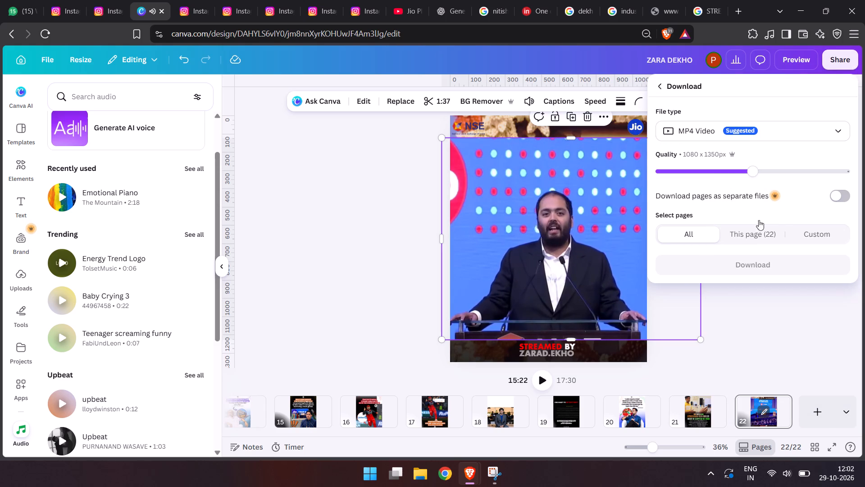
click(752, 233)
drag(756, 174, 864, 179)
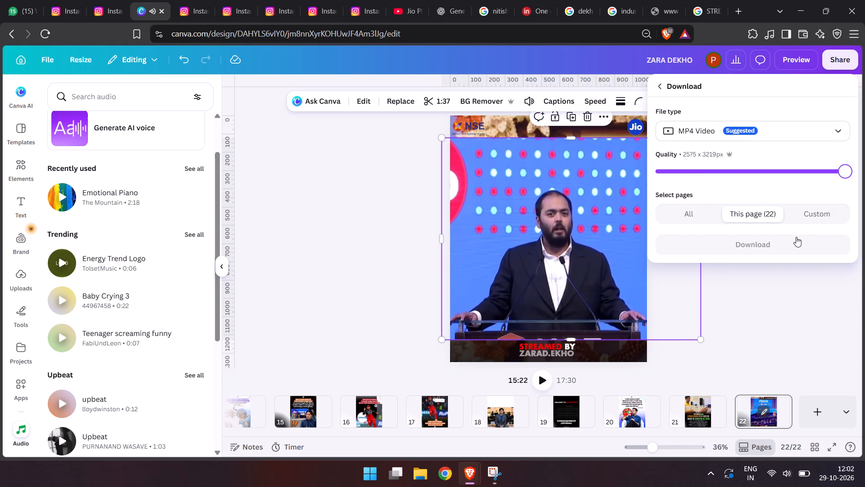
click(791, 244)
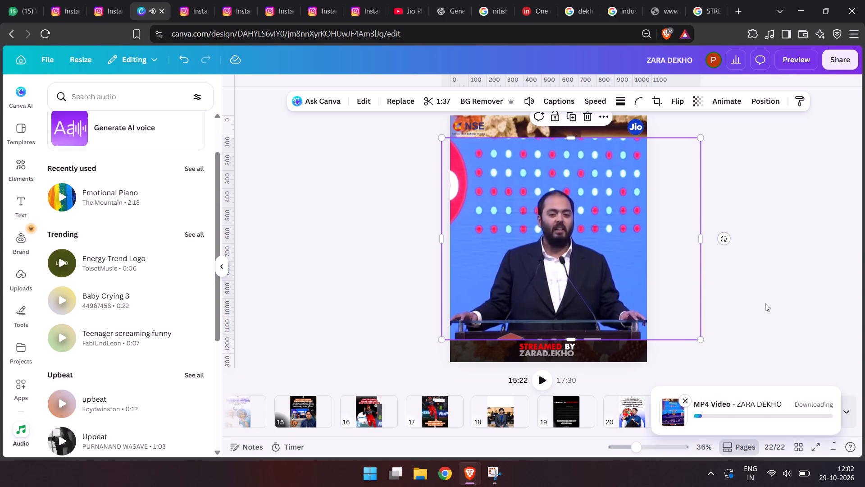
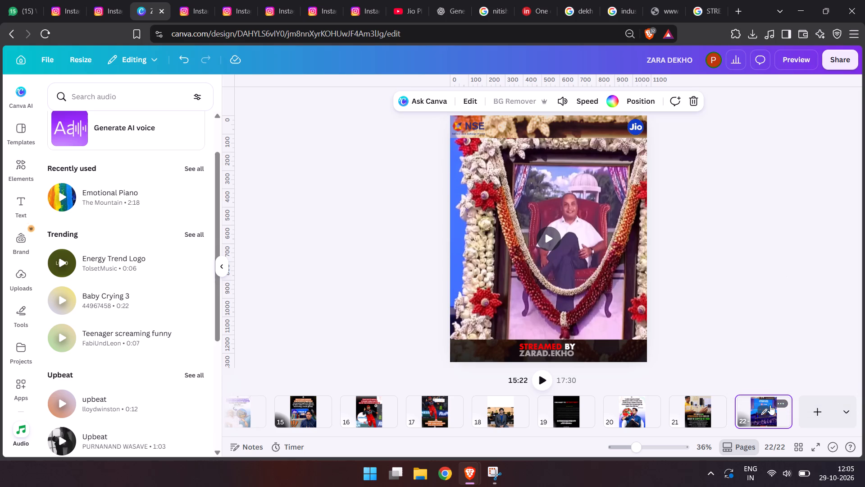
Trim the end of the Emotional Piano audio track on page 22 to 1:37, level with the video's end.
click(760, 410)
scroll(614, 346, down, 4)
drag(471, 432, 472, 431)
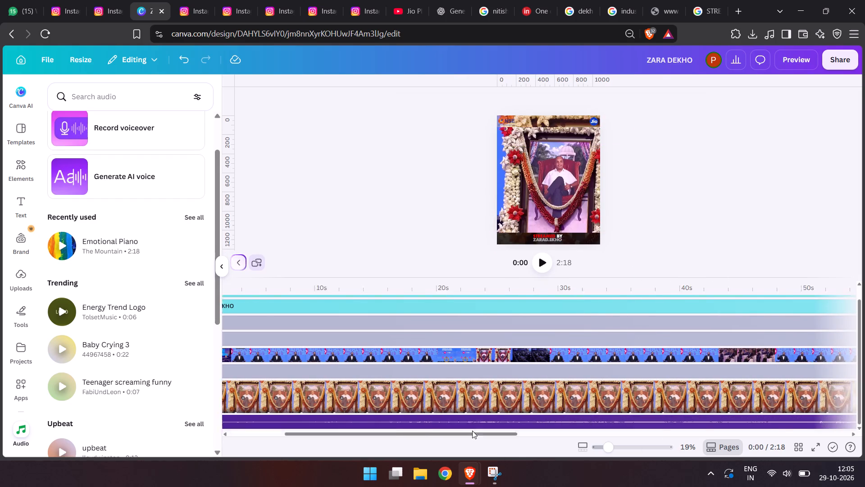
drag(472, 431, 583, 413)
drag(590, 432, 716, 430)
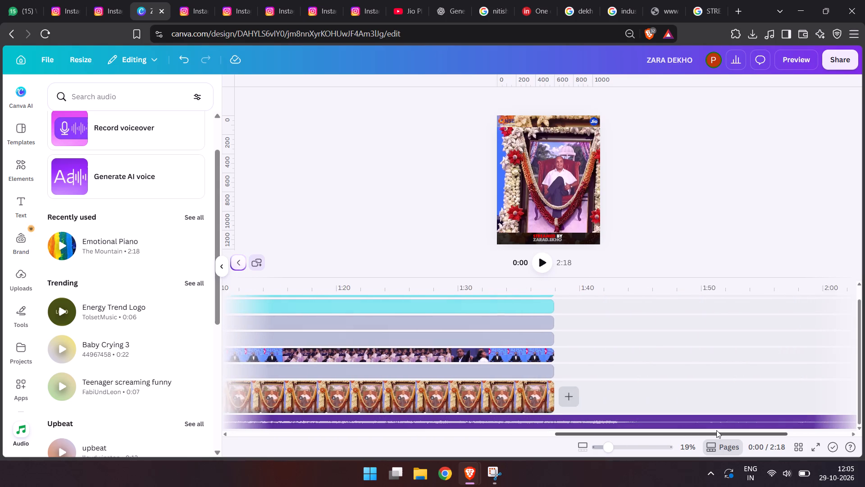
drag(716, 430, 717, 430)
click(728, 414)
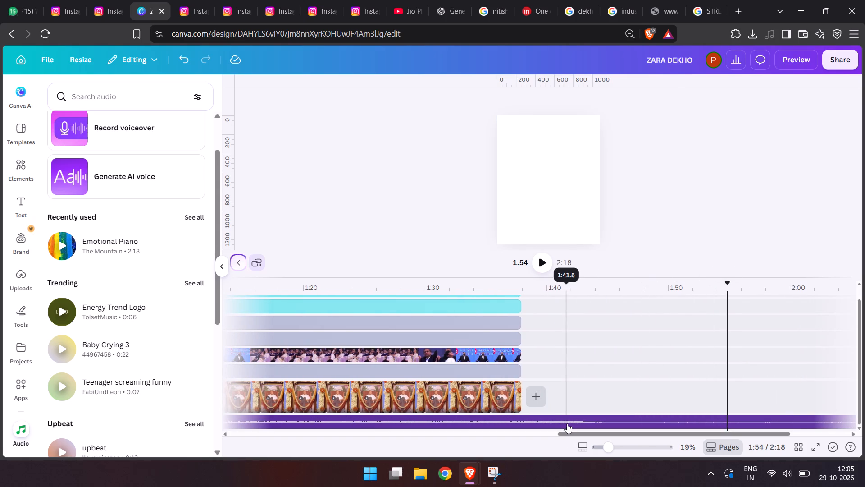
click(566, 423)
drag(602, 435, 764, 427)
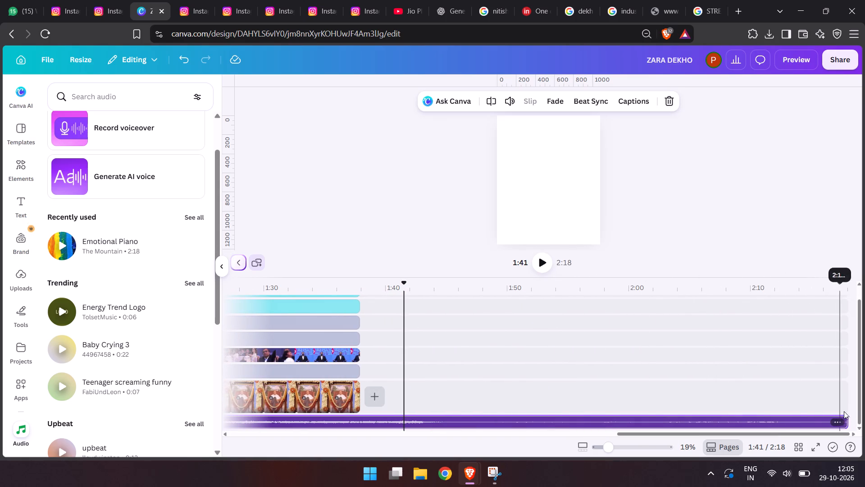
drag(847, 419, 352, 416)
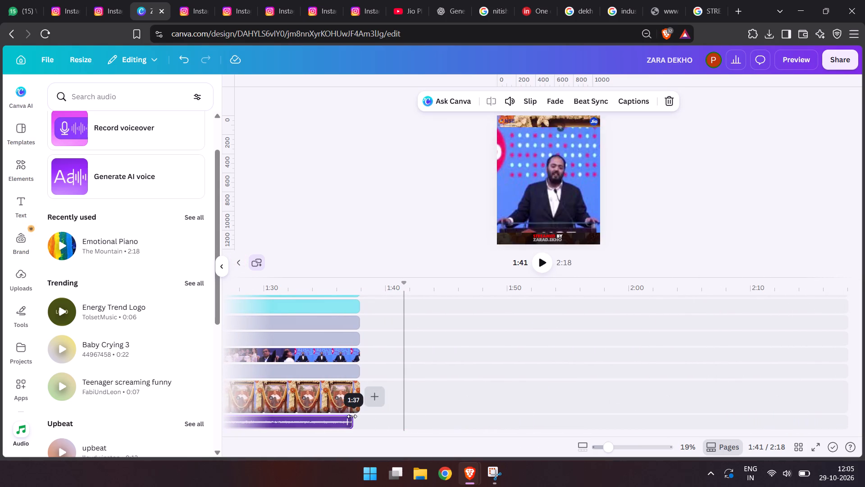
drag(352, 416, 357, 416)
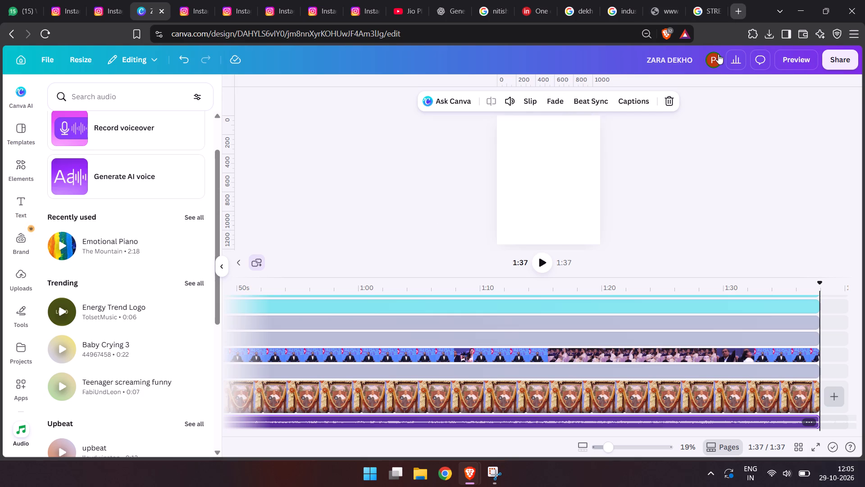
Play page 22 from its start to check the opening seconds with the trimmed audio.
drag(660, 434, 647, 432)
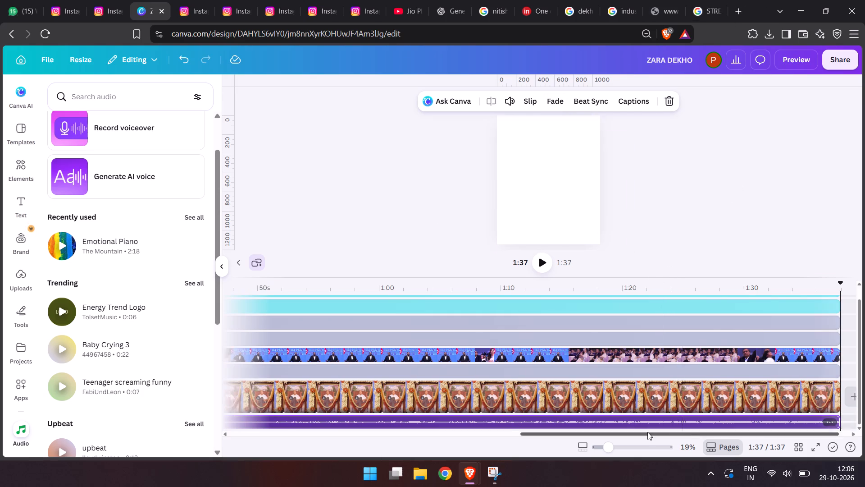
drag(647, 432, 317, 354)
click(539, 260)
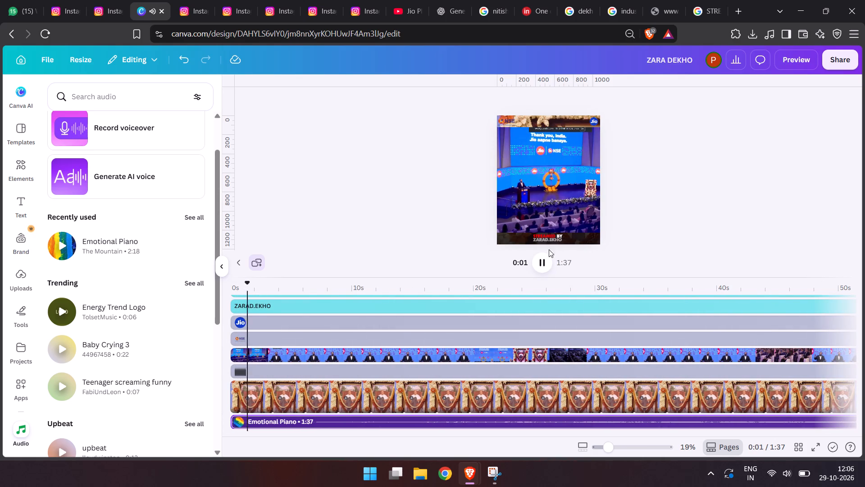
click(539, 259)
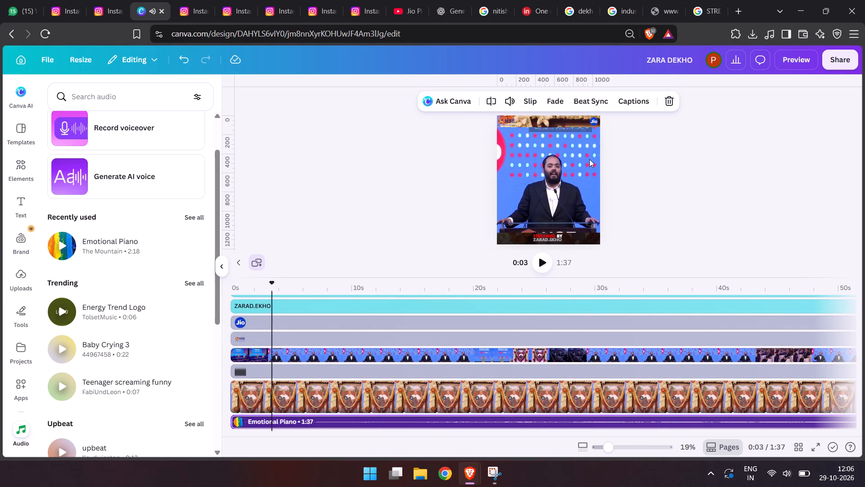
Search the web for "JI APPNE BANNAYA" and look through the image results.
click(740, 4)
text(JI APPNE BANNAYA)
key(space)
key(Return)
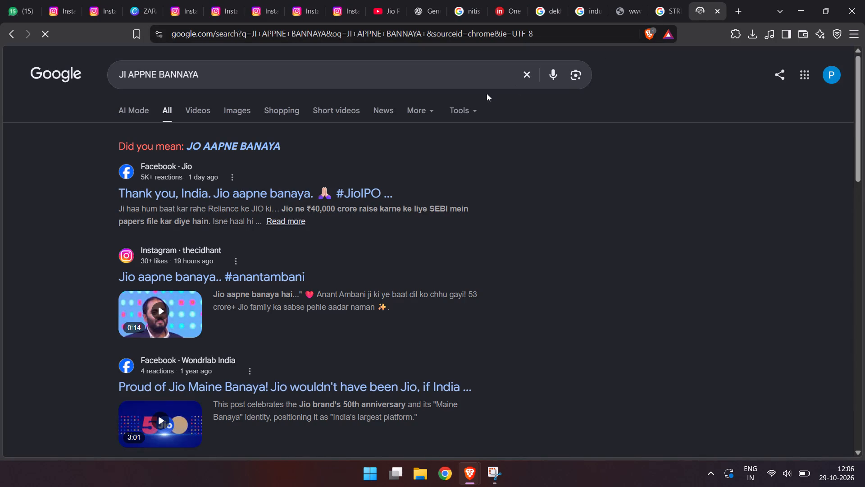
click(232, 108)
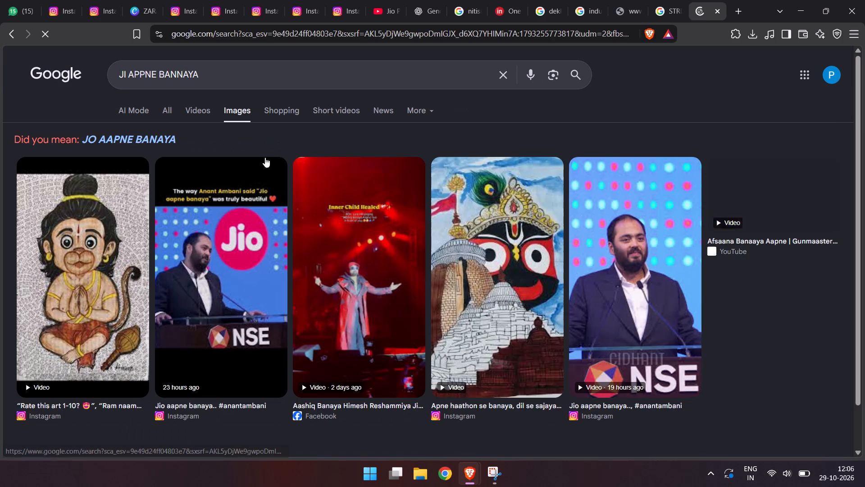
scroll(543, 255, down, 4)
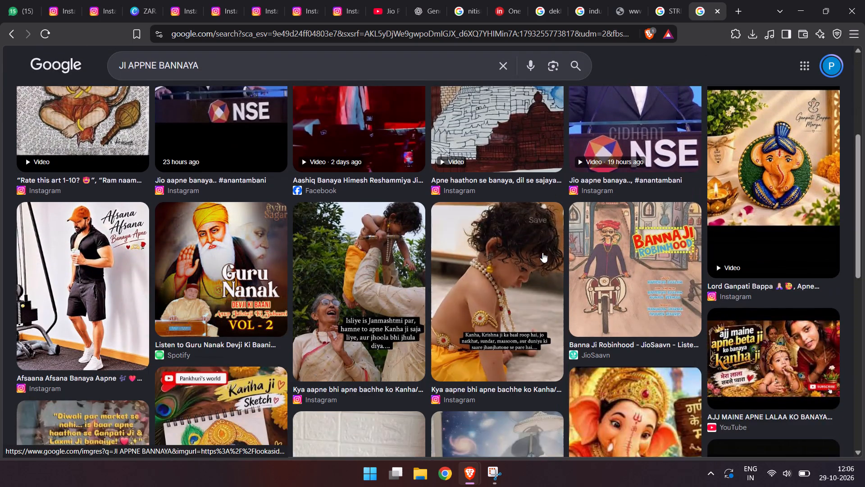
scroll(533, 248, down, 4)
scroll(414, 225, down, 5)
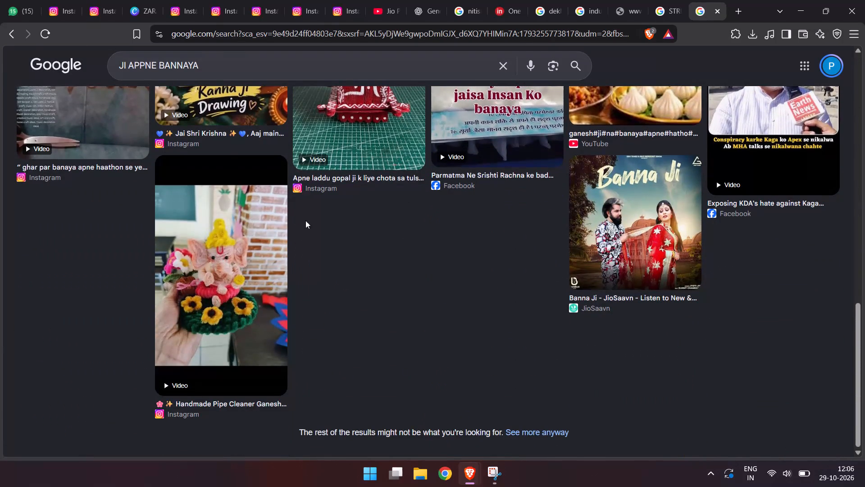
scroll(305, 220, up, 16)
scroll(307, 218, up, 6)
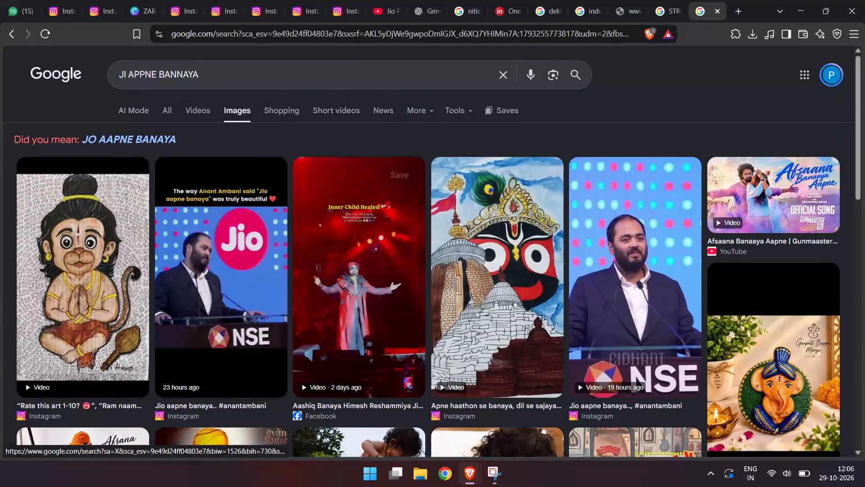
Return to the ZARA DEKHO design, play page 22 from 0:03, and set the playhead back to 0:00.
click(152, 0)
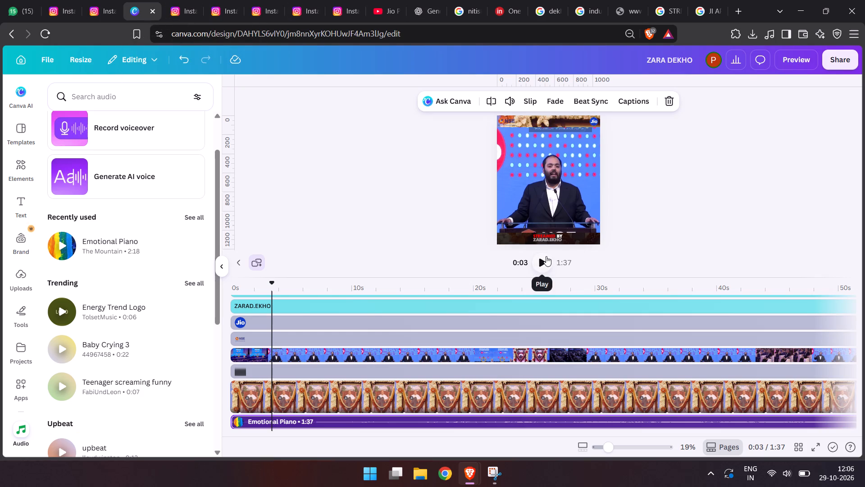
click(541, 264)
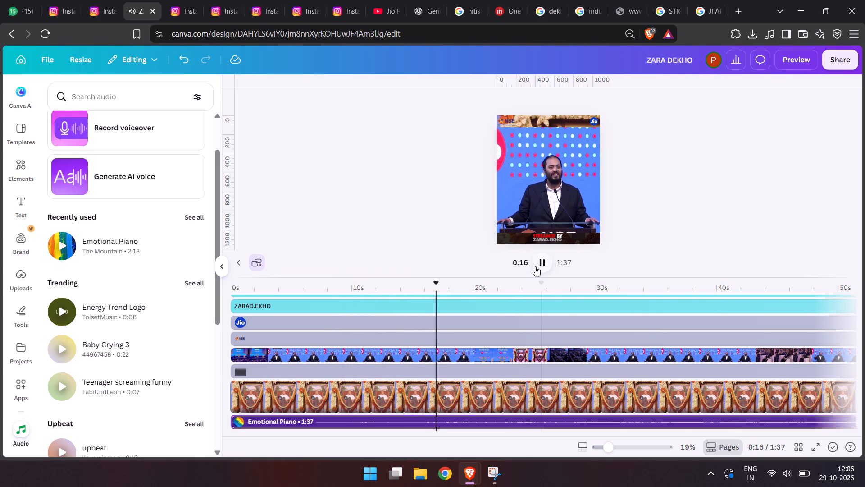
click(535, 266)
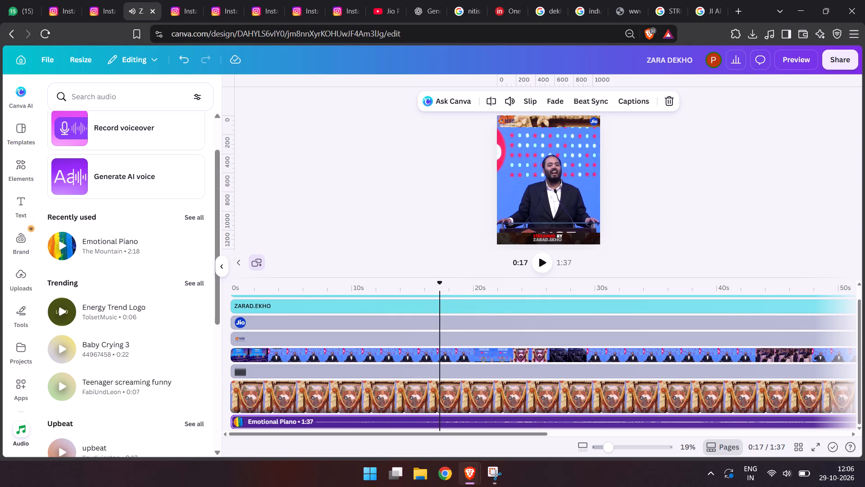
drag(441, 285, 234, 263)
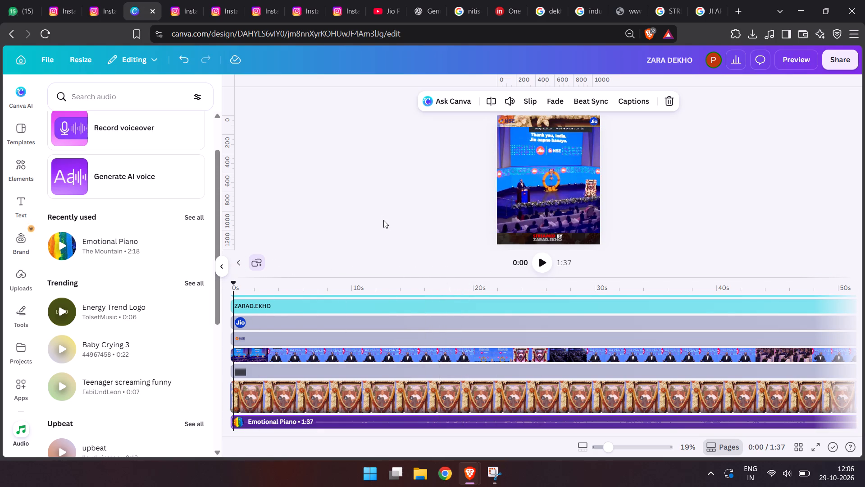
Crop the event video's top edge down slightly to leave a taller logo band above it.
click(539, 173)
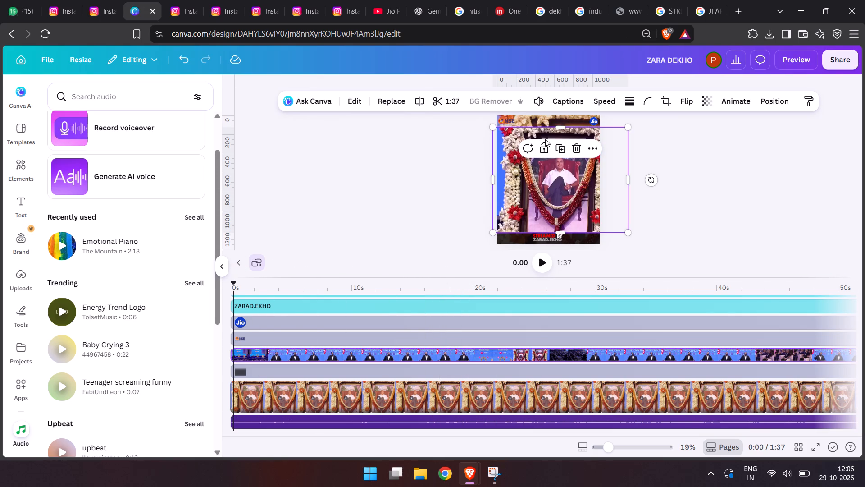
drag(558, 128, 558, 132)
click(446, 173)
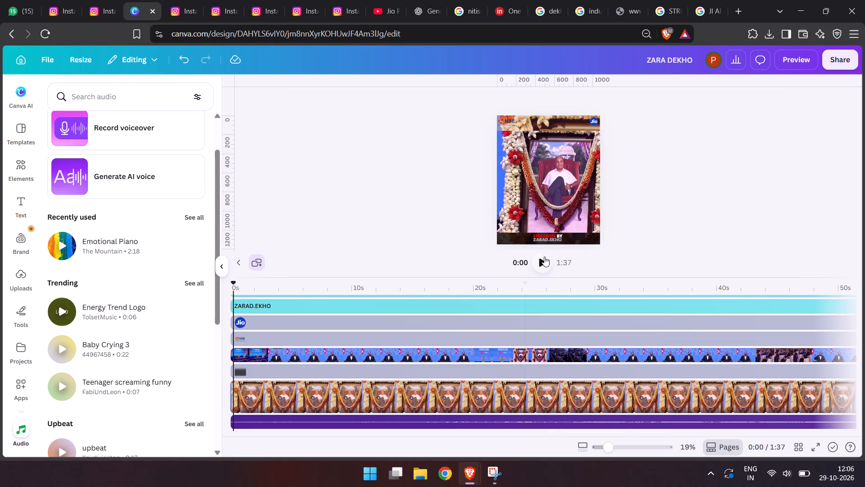
Play the page briefly, then enlarge the NSE logo to fill the height of the top band.
click(541, 259)
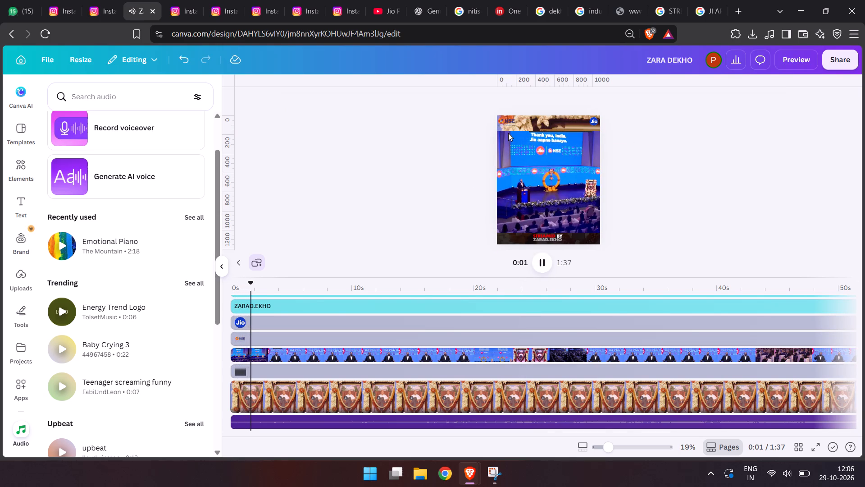
click(504, 120)
drag(516, 130, 520, 132)
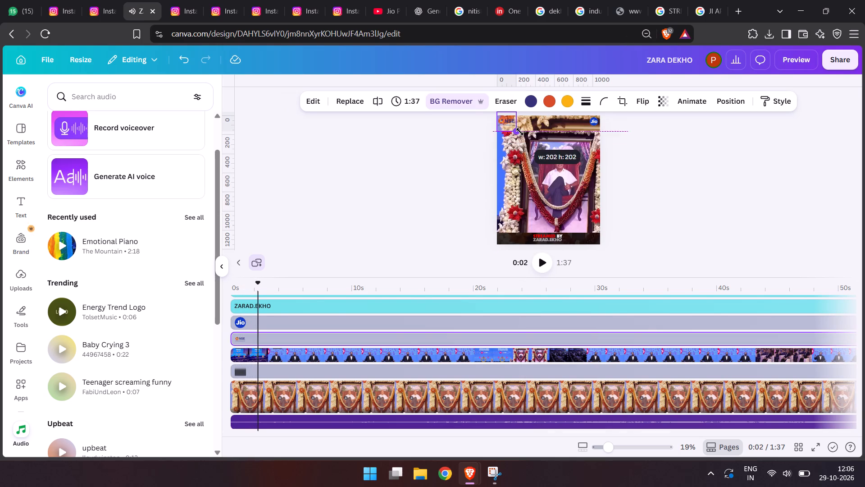
drag(520, 132, 521, 132)
Centre the Jio logo level with the NSE logo in the top band, just inside the page's right edge.
click(597, 119)
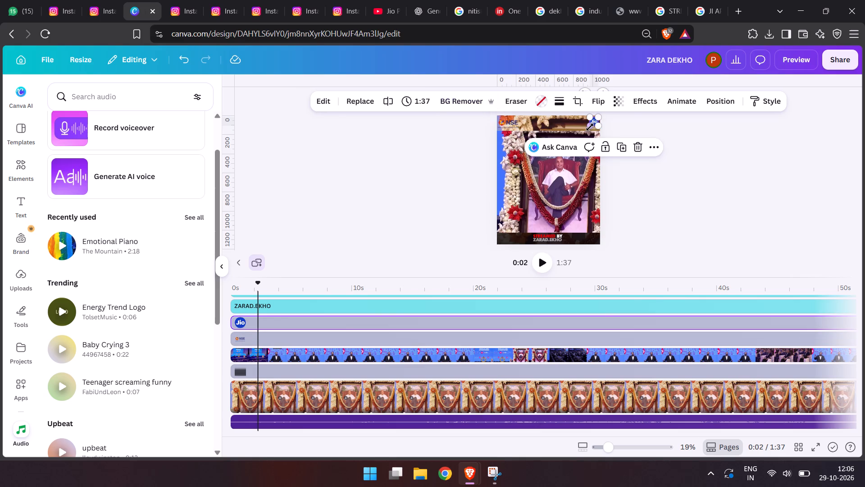
click(589, 127)
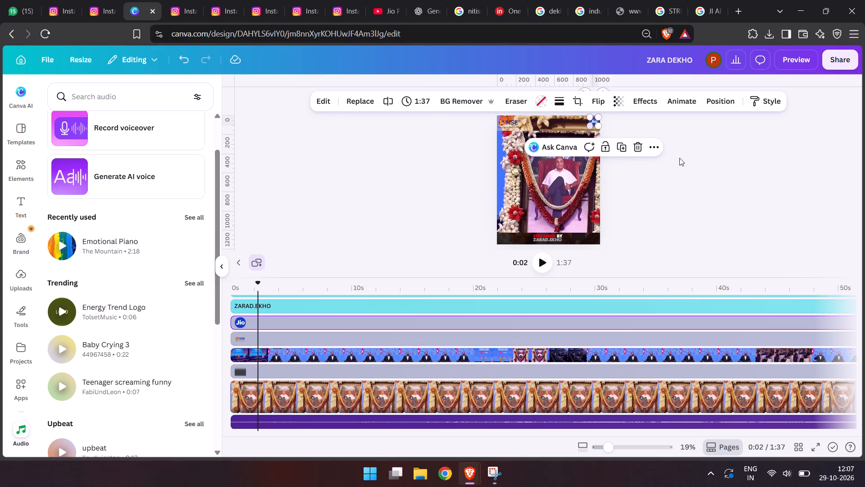
click(679, 158)
click(596, 122)
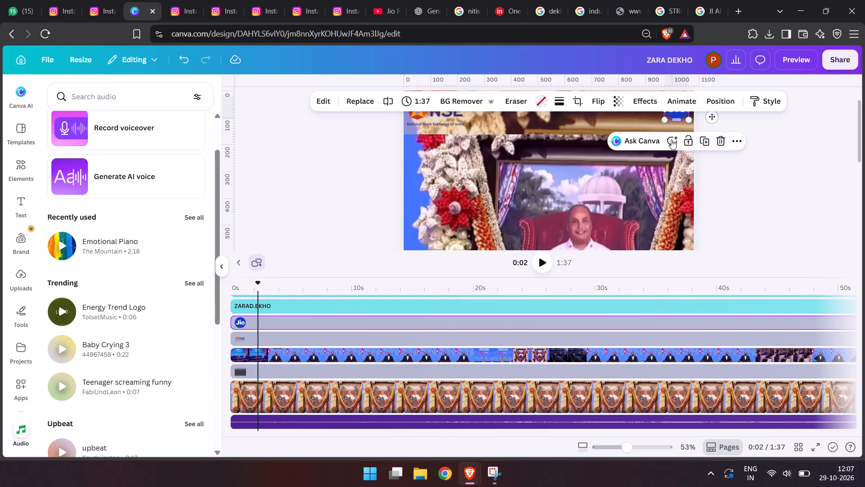
scroll(673, 142, up, 3)
click(676, 132)
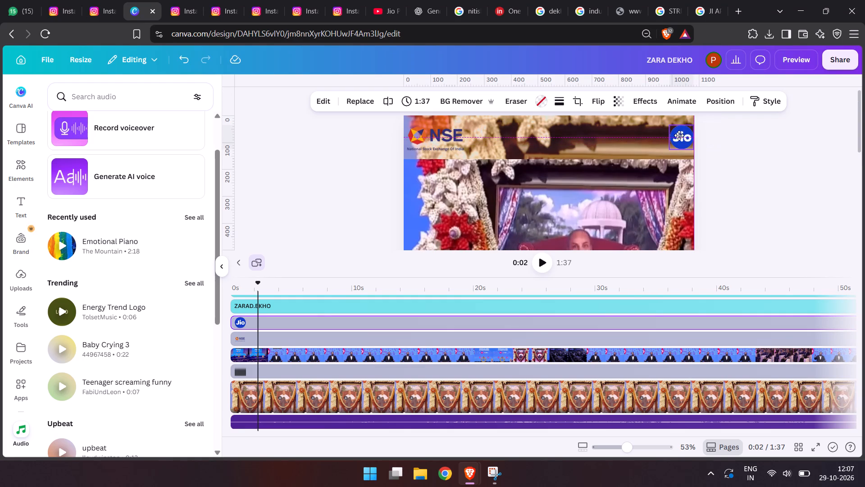
click(769, 189)
click(683, 140)
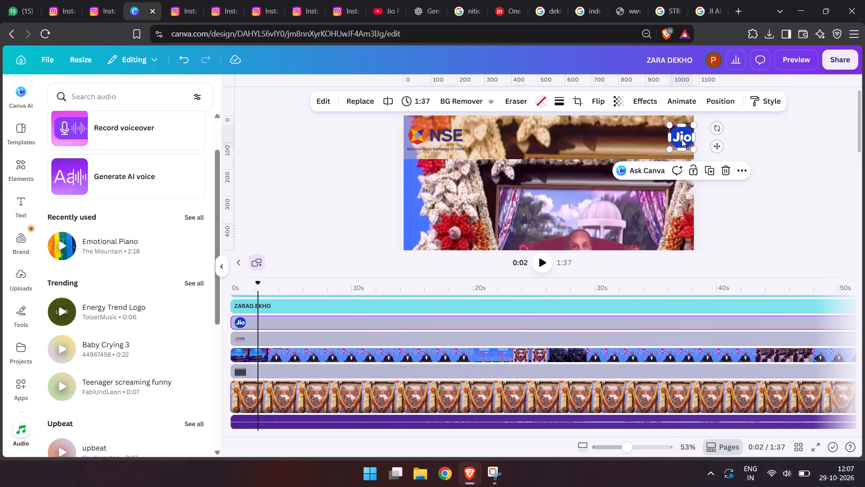
click(753, 204)
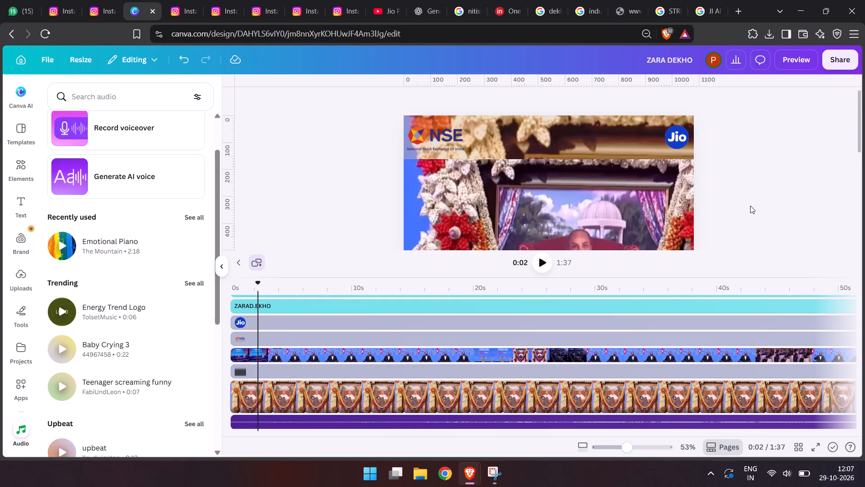
Download the finished Jio–NSE event post as an MP4 video.
scroll(741, 207, down, 3)
click(555, 152)
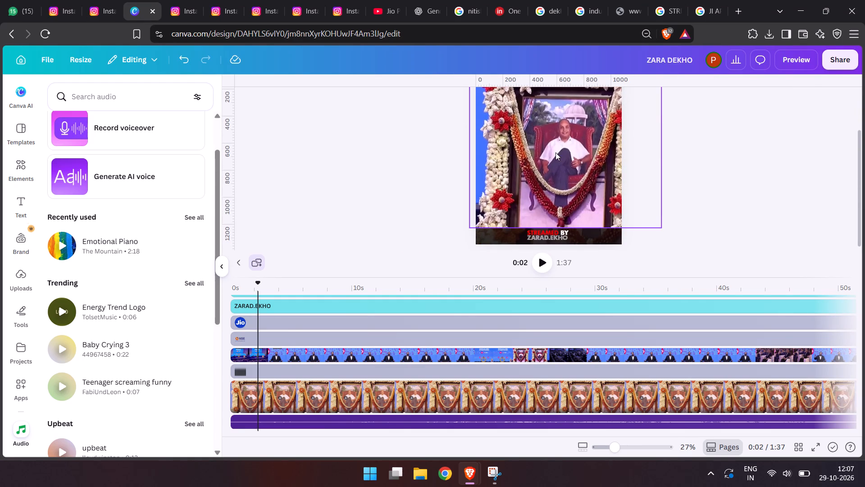
scroll(364, 218, up, 3)
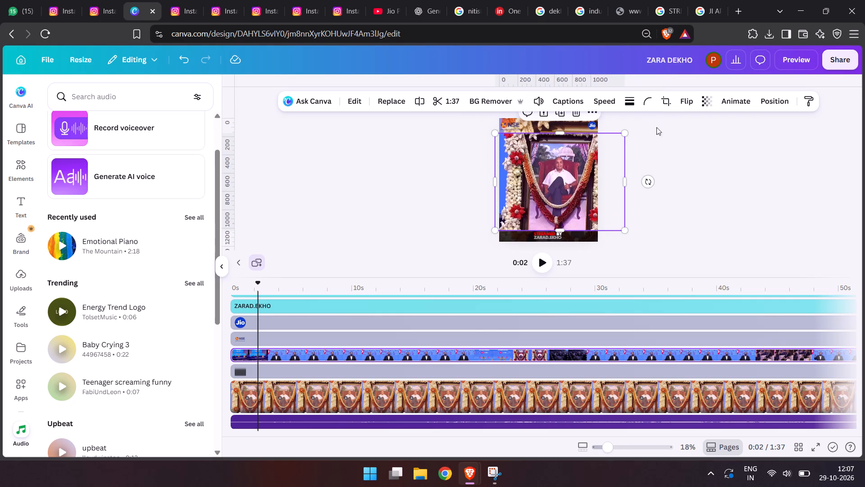
click(850, 55)
click(691, 297)
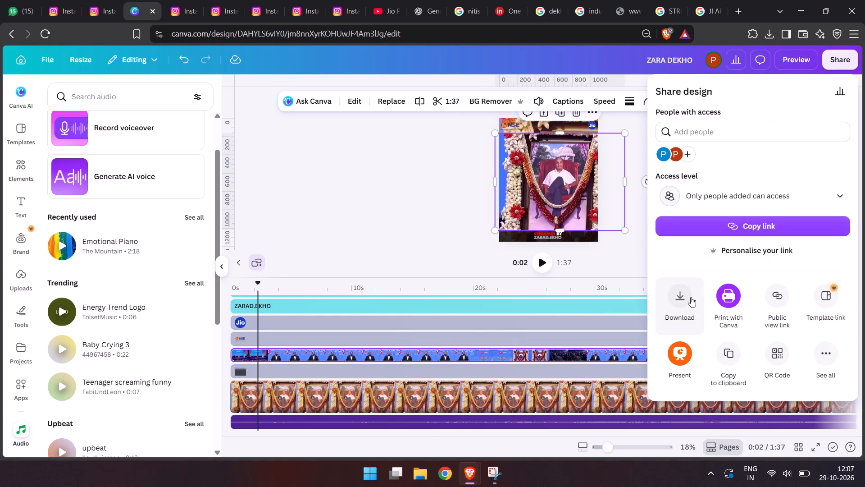
click(750, 245)
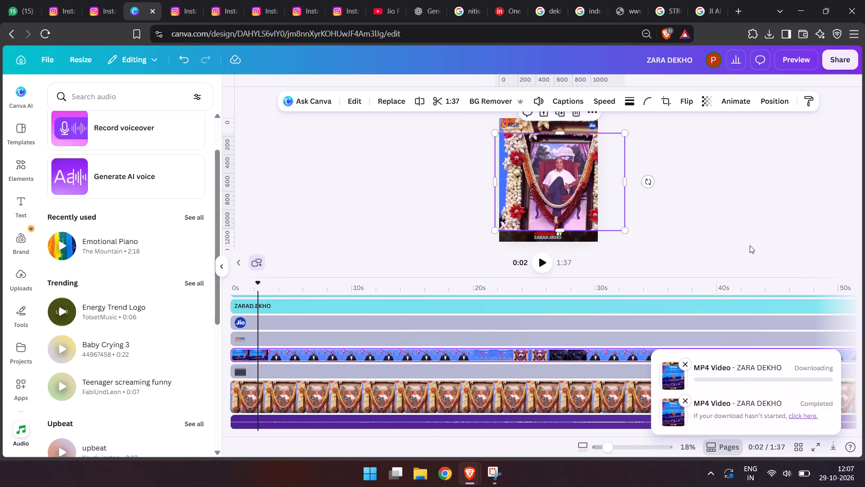
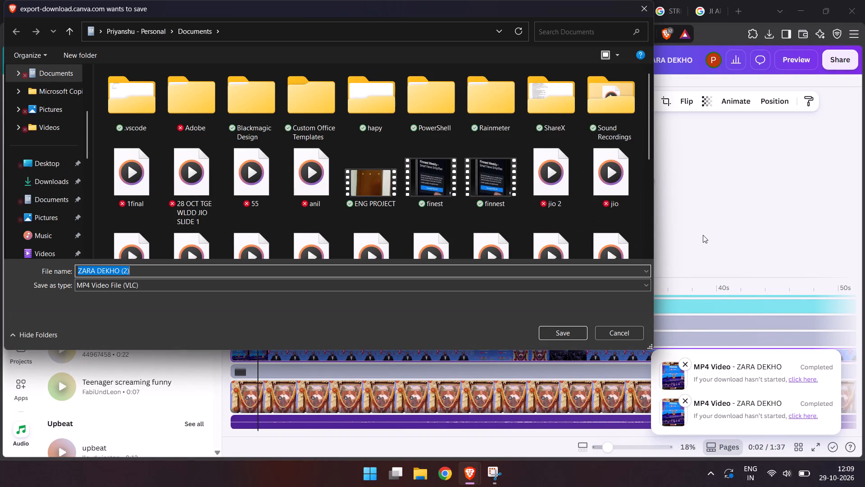
Save the exported MP4 video in the Documents folder under the file name KK.
key(BackSpace)
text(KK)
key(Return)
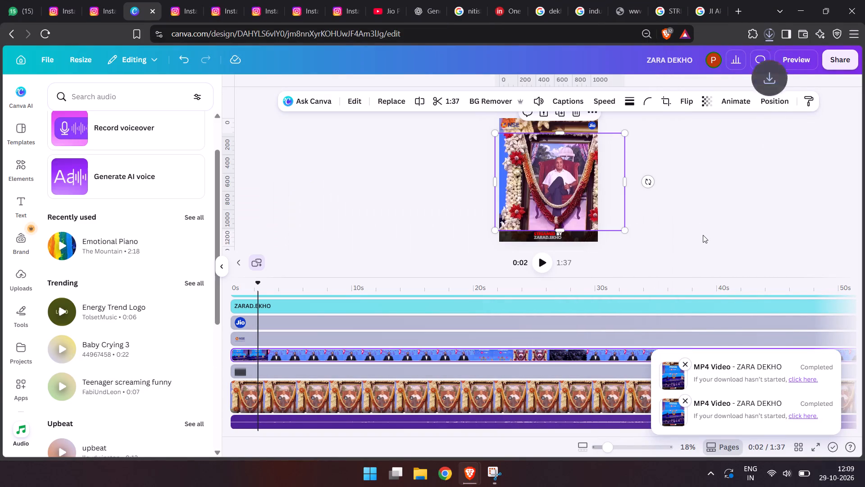